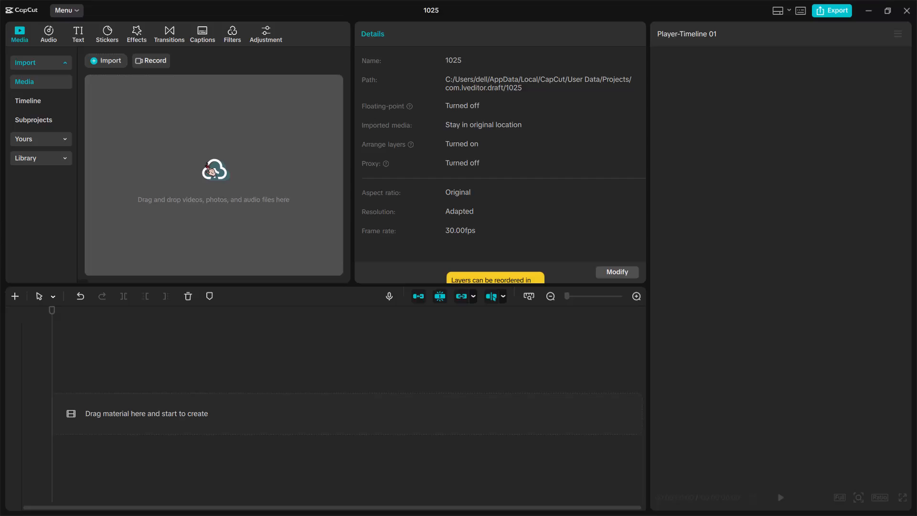
Import the audio file "Sreedharam Madhavam Gopika Vallabham" into the project media from the device's Downloads folder.
left_click(106, 67)
double_click(103, 58)
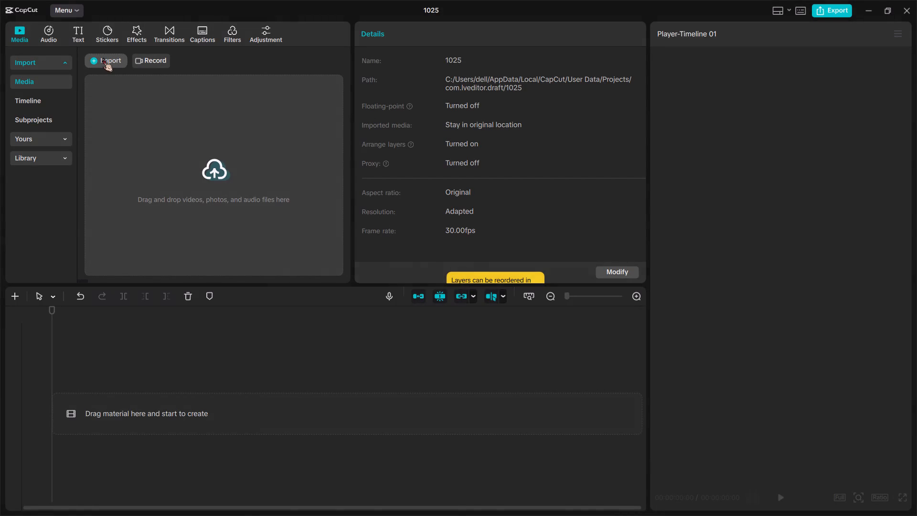
left_click(103, 58)
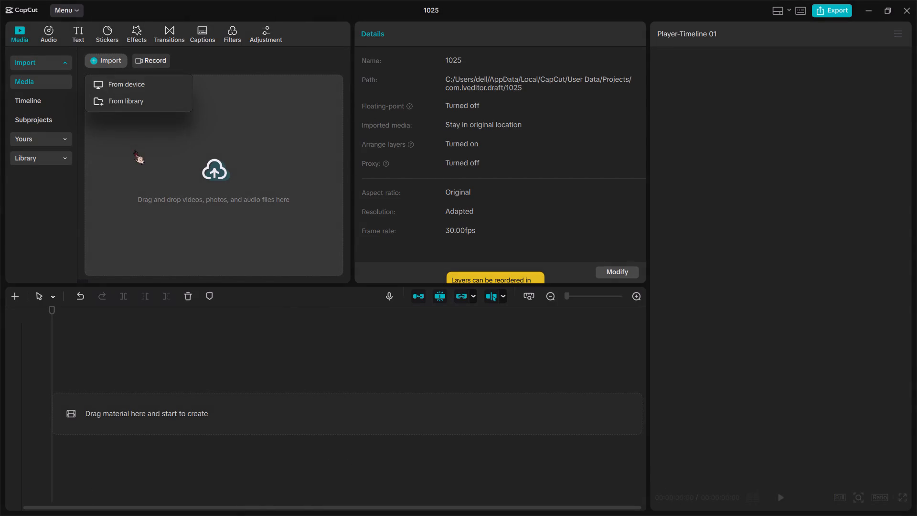
left_click(119, 91)
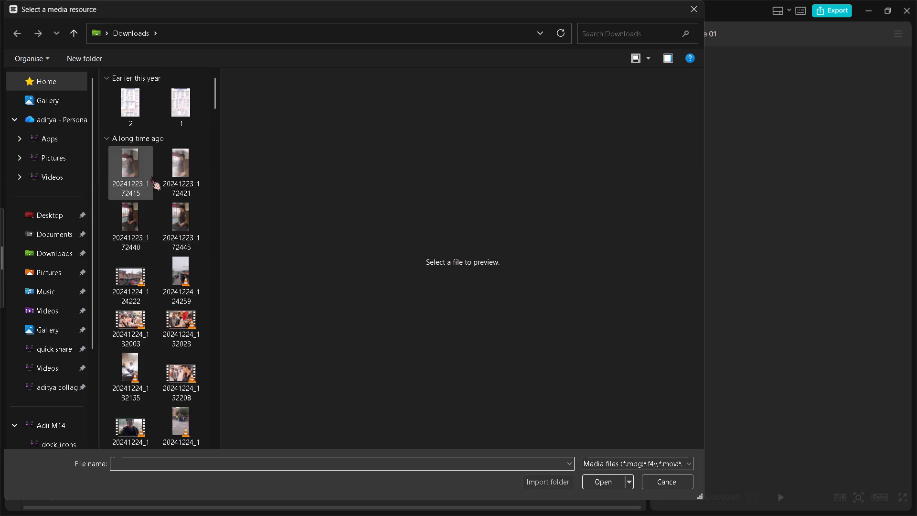
left_click(133, 113)
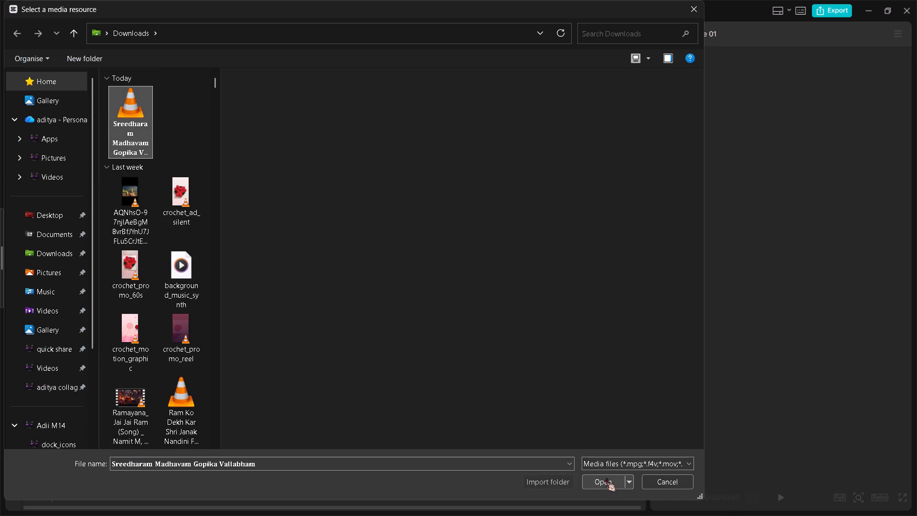
left_click(606, 478)
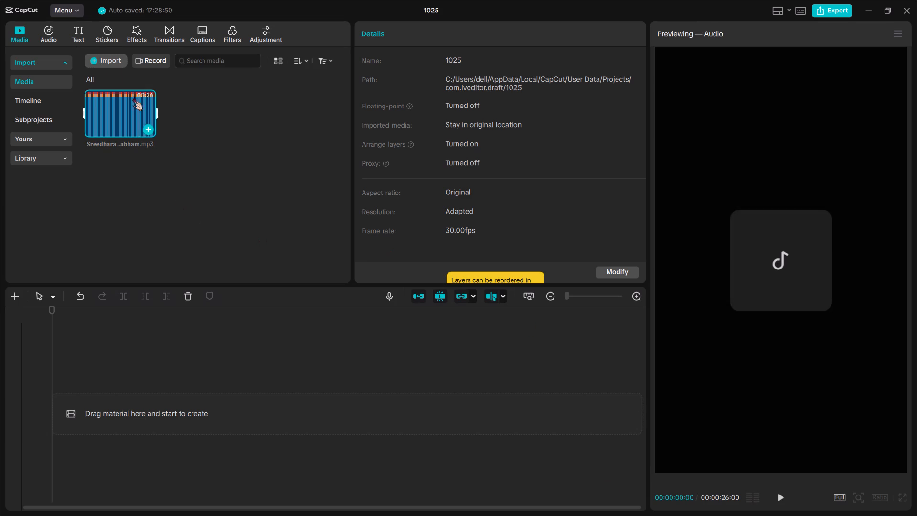
Place the imported "Sreedharam Madhavam Gopika Vallabham" audio on the timeline, starting at 00:00.
left_click_drag(110, 94, 114, 396)
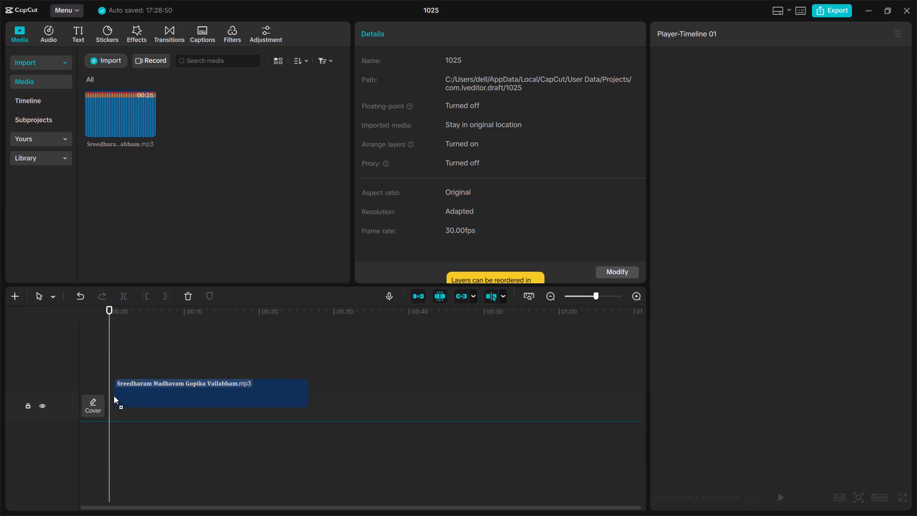
left_click(113, 115)
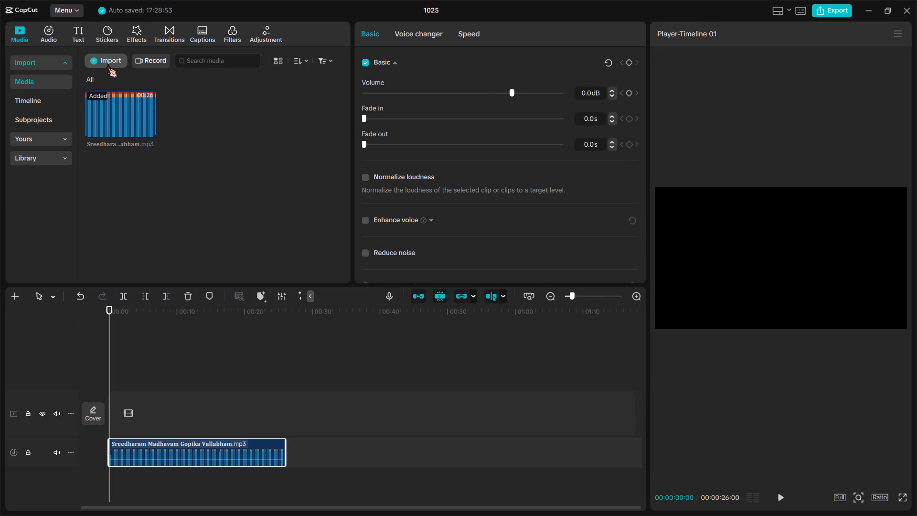
Start another media import from the device and go to the Downloads folder.
left_click(107, 64)
left_click(101, 87)
left_click(44, 253)
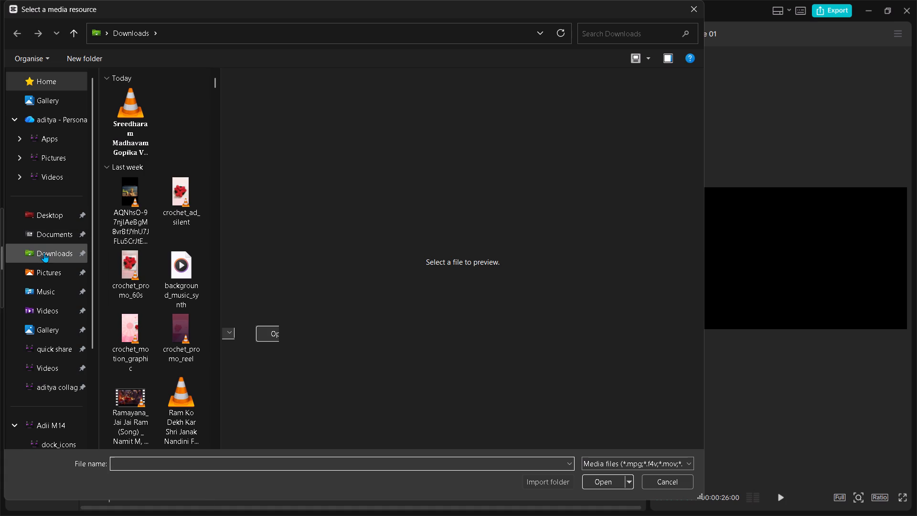
Look through the photos and videos in the Downloads folder for footage to go with the audio.
scroll(148, 310, "down", 20)
scroll(148, 310, "down", 20)
scroll(148, 310, "down", 20)
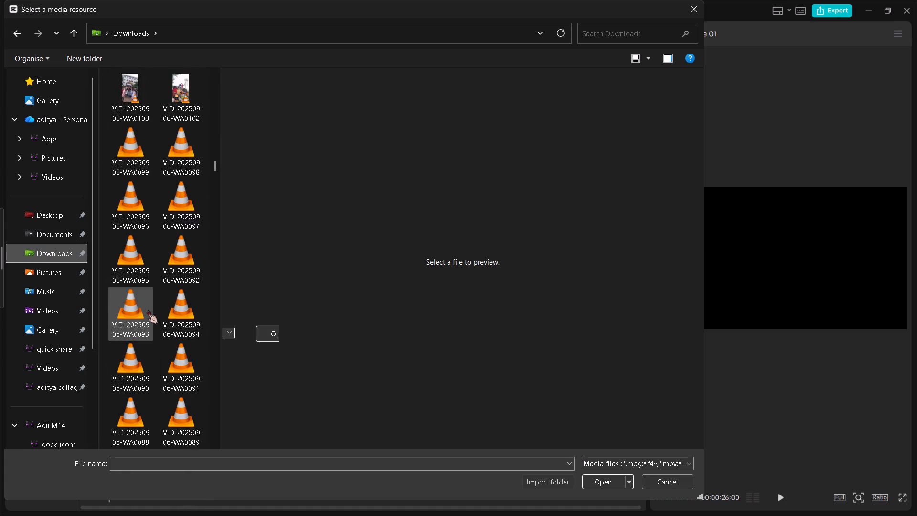
scroll(148, 310, "down", 20)
scroll(148, 310, "down", 20)
scroll(148, 310, "down", 20)
scroll(148, 310, "up", 10, "ctrl")
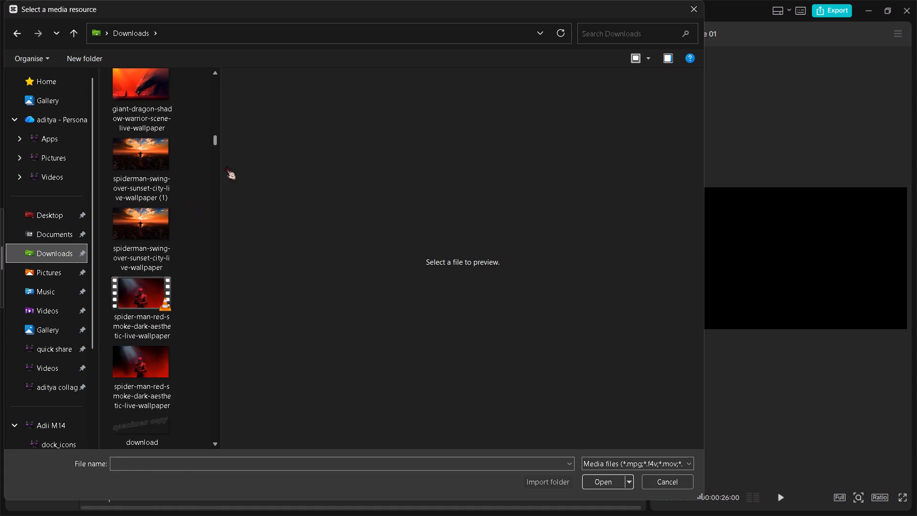
left_click_drag(216, 139, 208, 224)
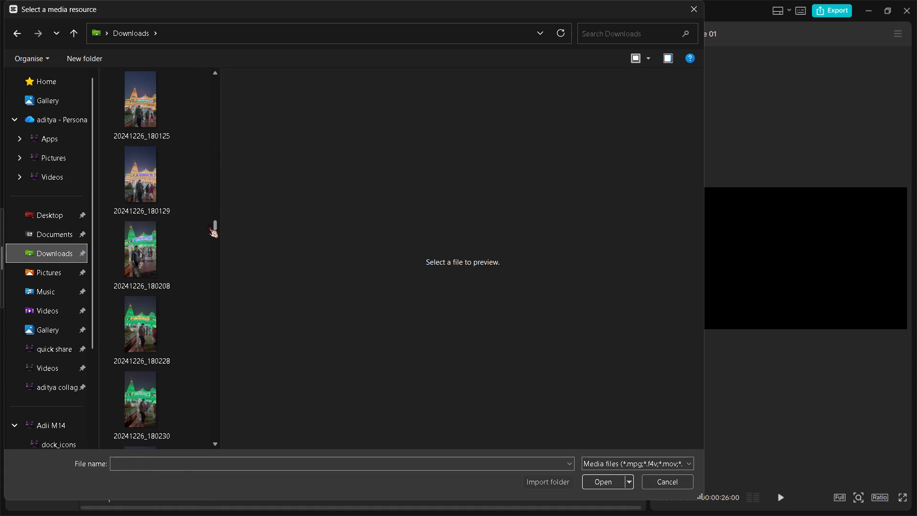
left_click_drag(208, 224, 209, 238)
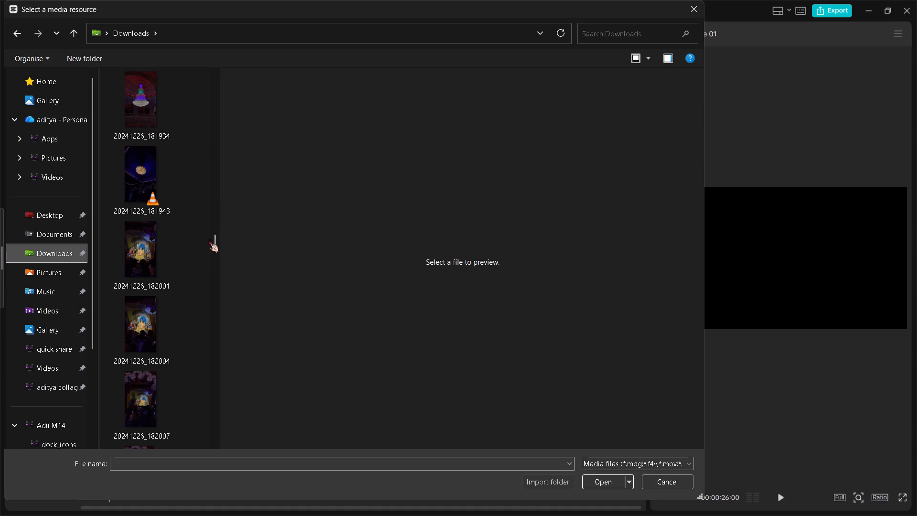
scroll(154, 227, "up", 3)
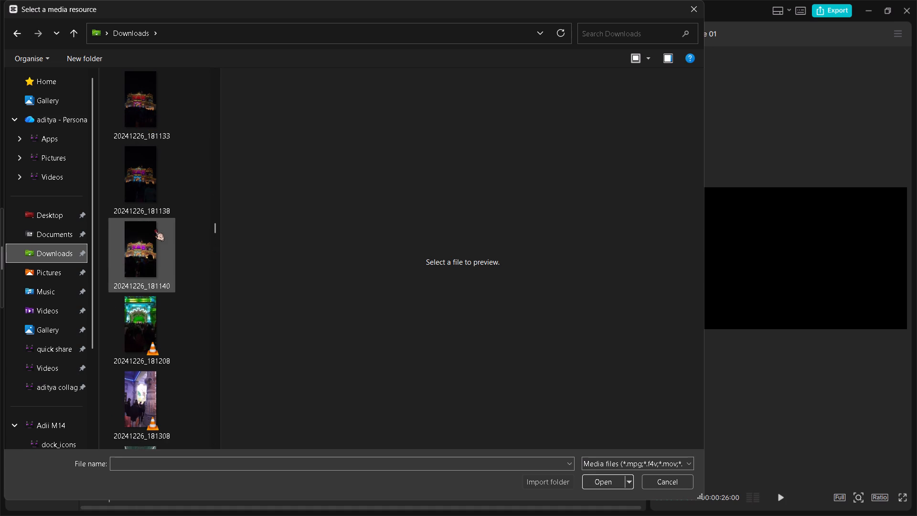
scroll(154, 227, "up", 3)
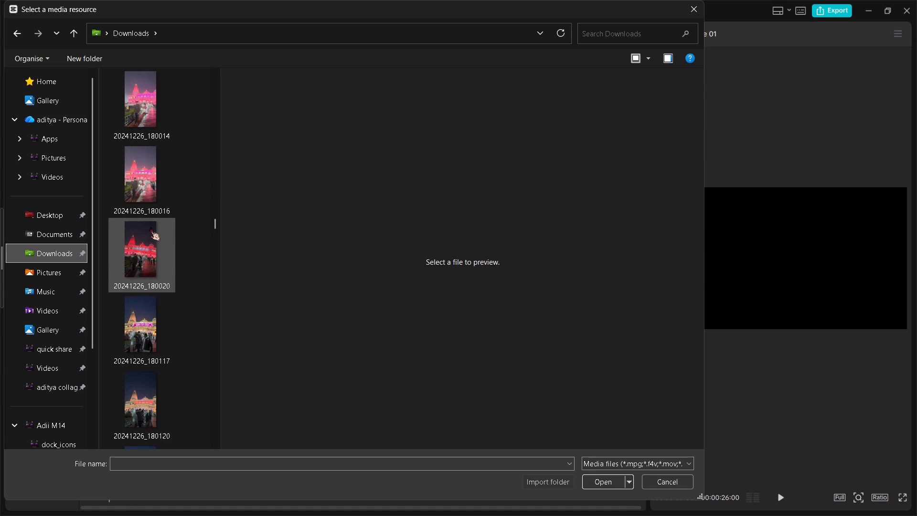
scroll(150, 227, "up", 3)
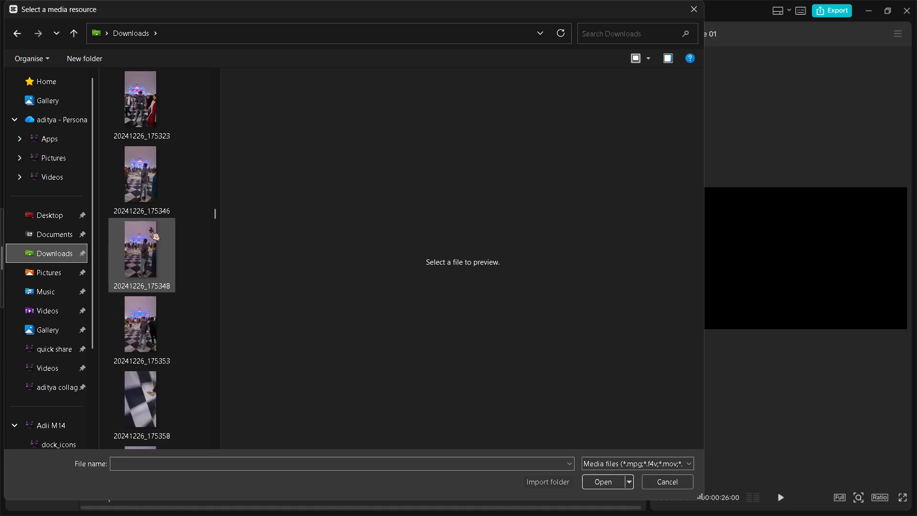
scroll(150, 227, "up", 3)
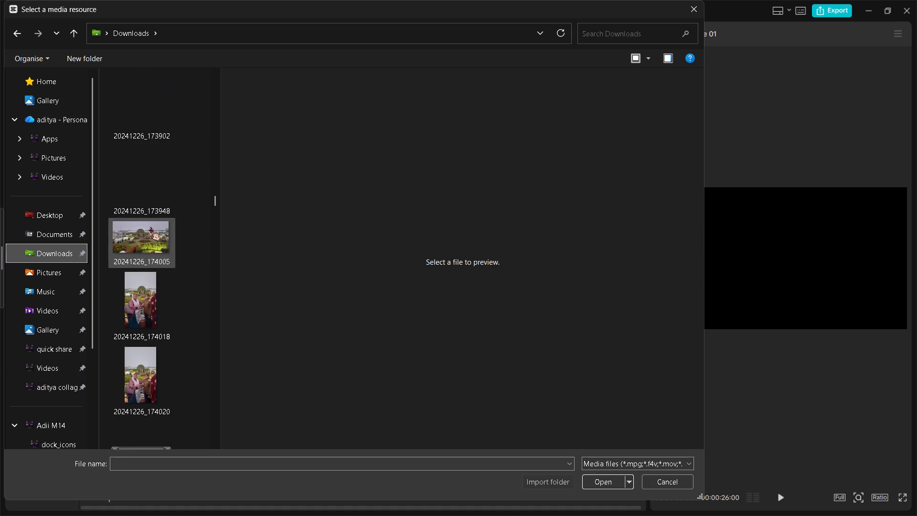
scroll(150, 227, "up", 3)
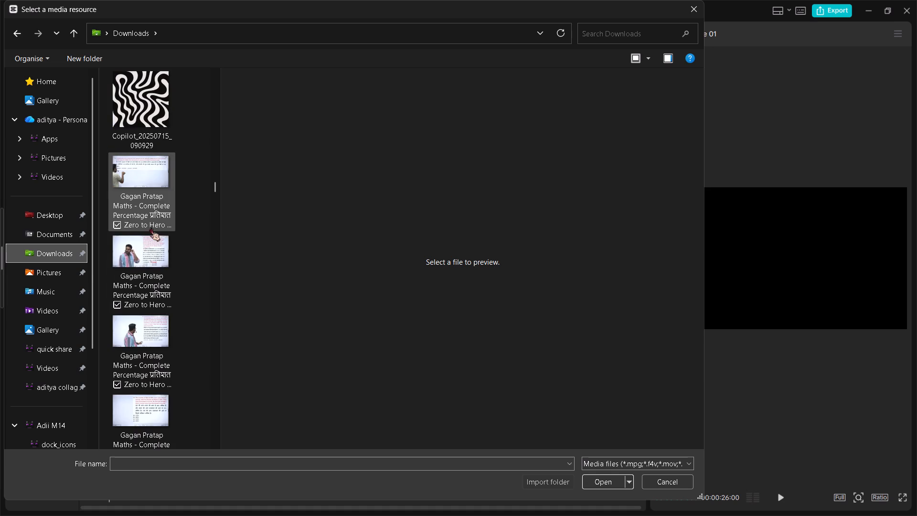
scroll(150, 227, "up", 2)
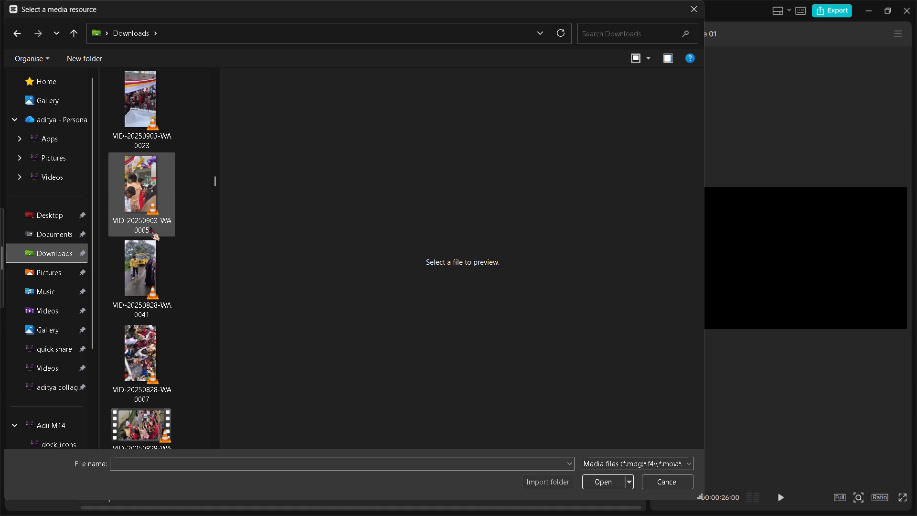
scroll(150, 227, "down", 2)
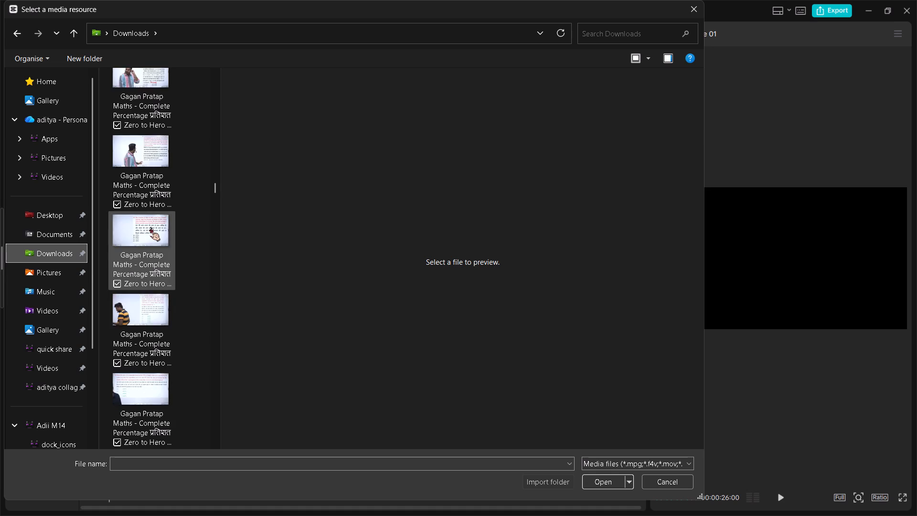
scroll(150, 227, "down", 4)
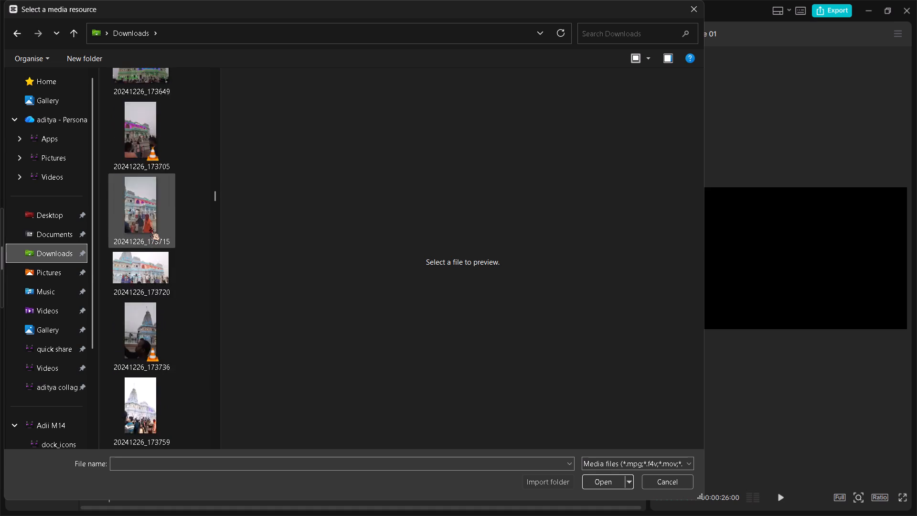
scroll(150, 227, "down", 4)
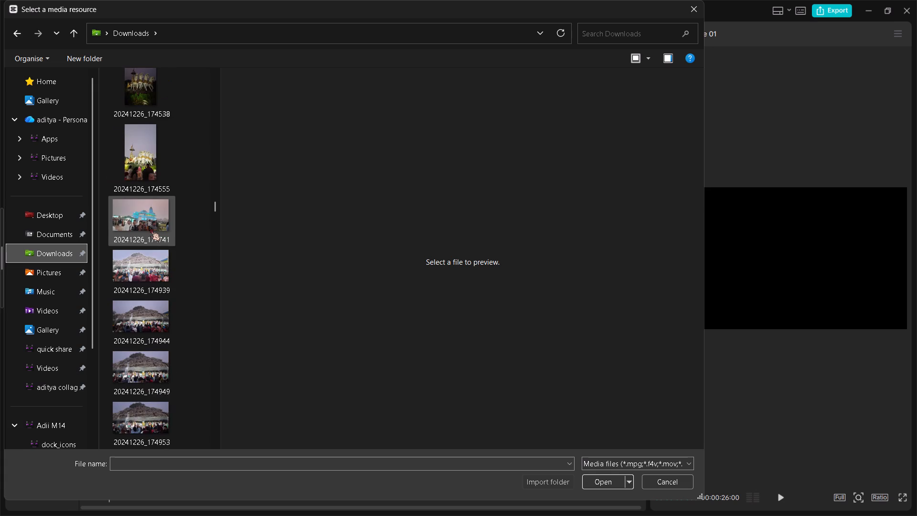
scroll(150, 227, "down", 4)
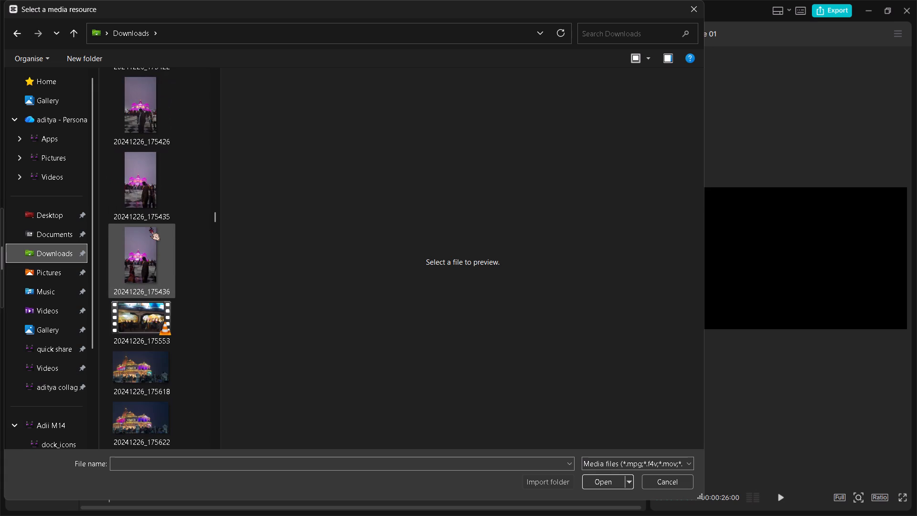
scroll(150, 227, "down", 3)
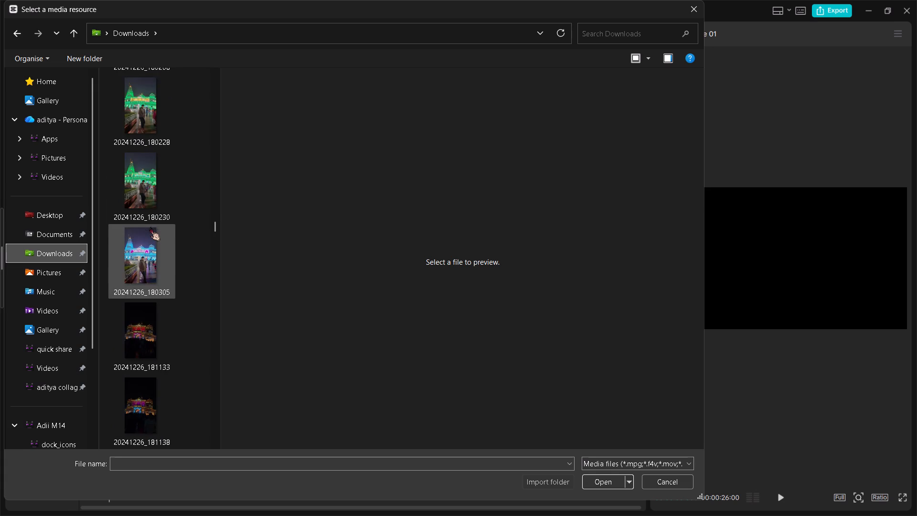
scroll(150, 227, "down", 1)
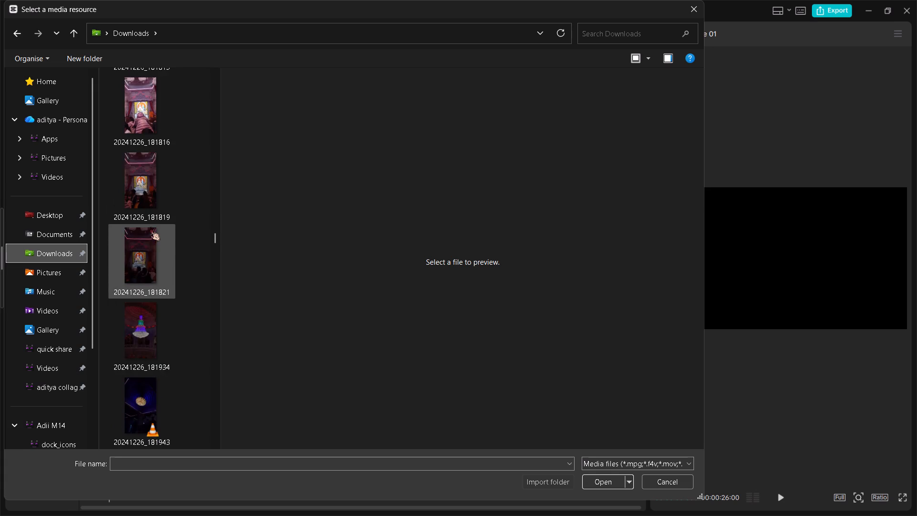
scroll(150, 227, "down", 1)
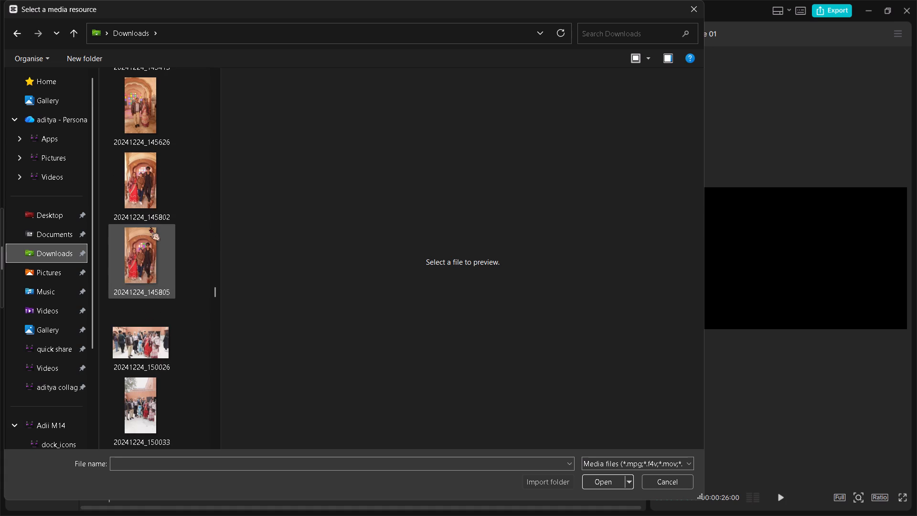
left_click_drag(213, 290, 216, 282)
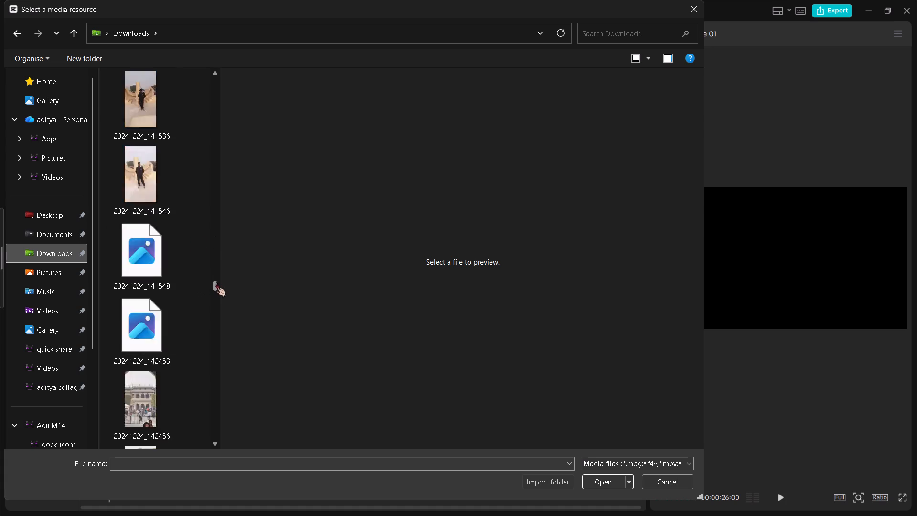
left_click_drag(216, 282, 213, 267)
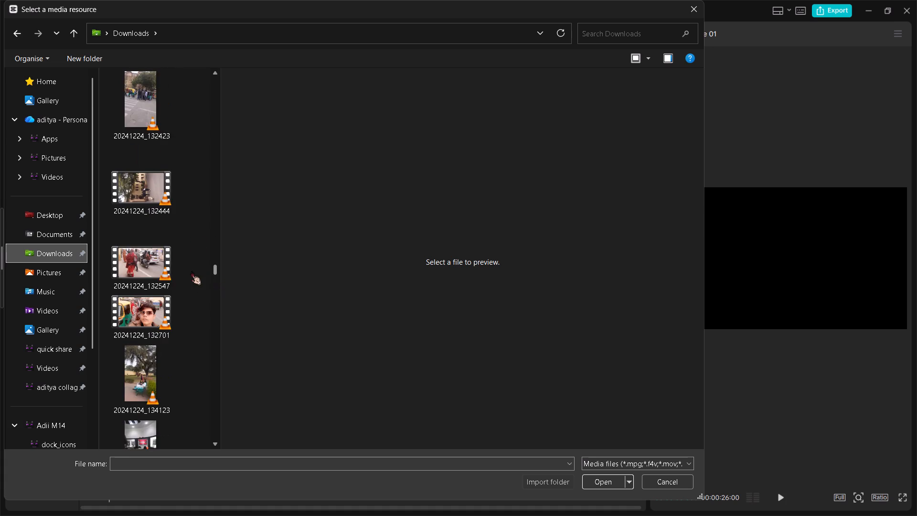
scroll(191, 271, "up", 2)
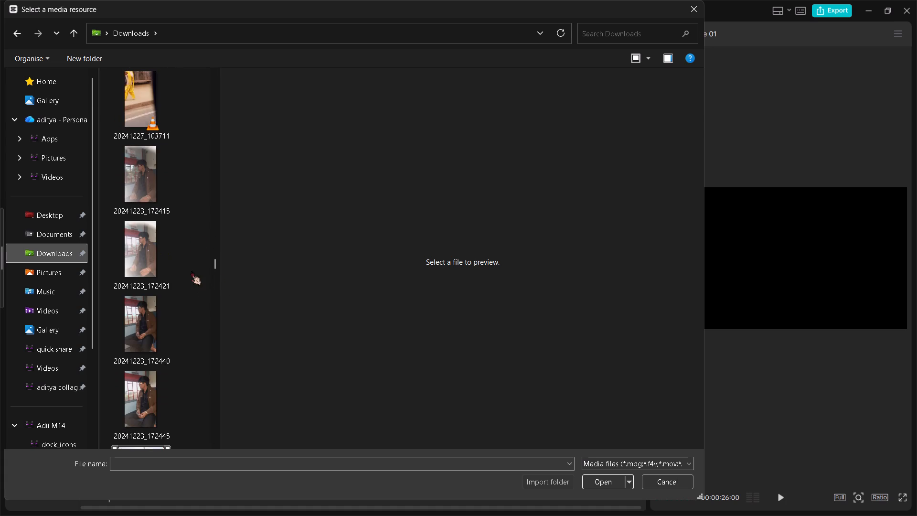
scroll(191, 271, "up", 1)
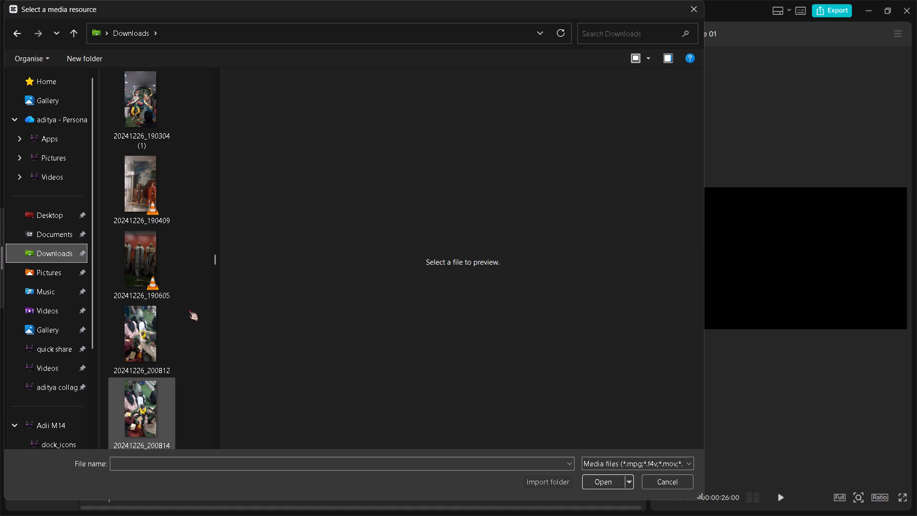
scroll(170, 289, "up", 1)
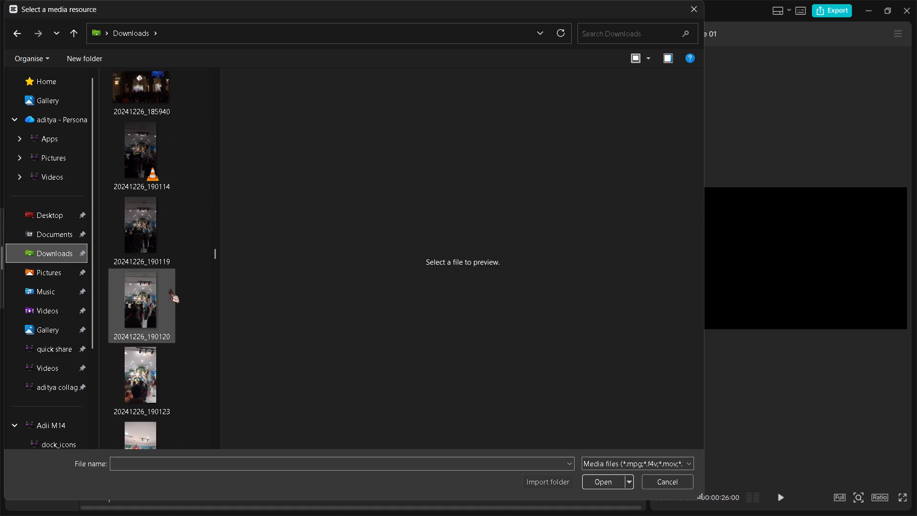
scroll(170, 289, "up", 1)
scroll(178, 237, "up", 1)
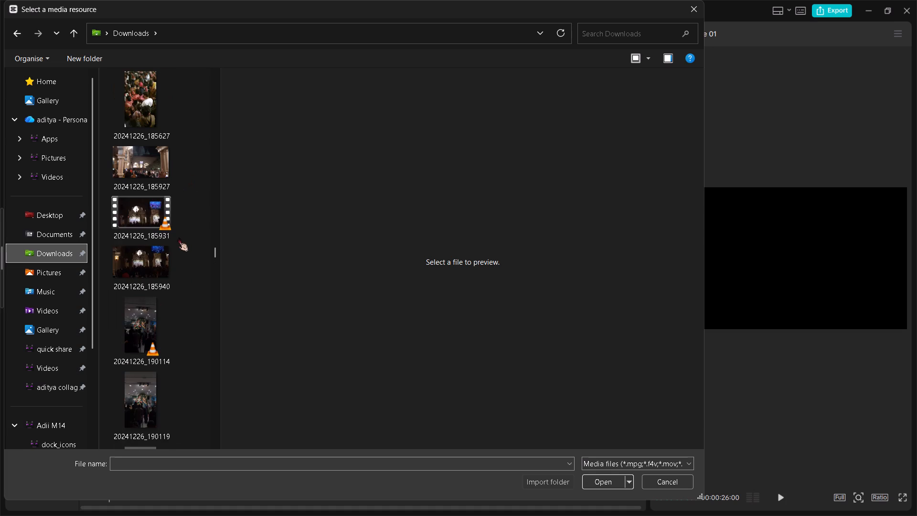
scroll(178, 237, "up", 1)
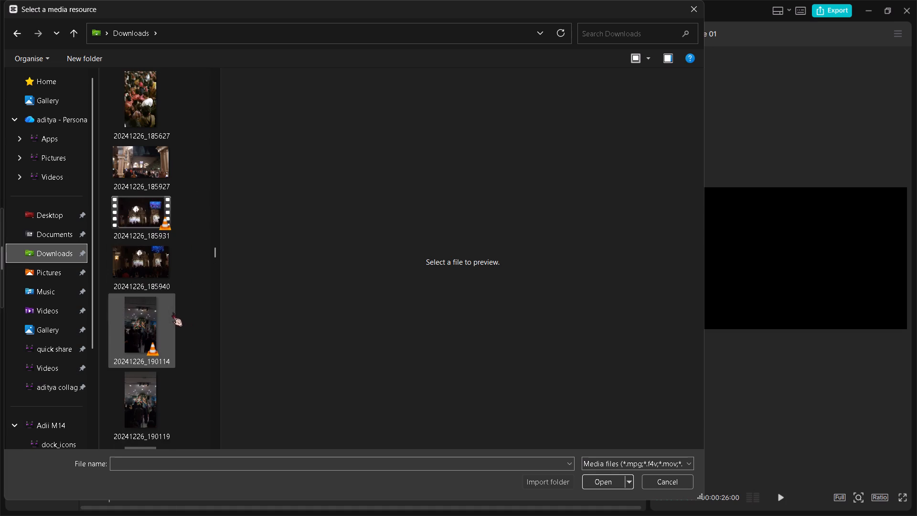
scroll(185, 269, "up", 1)
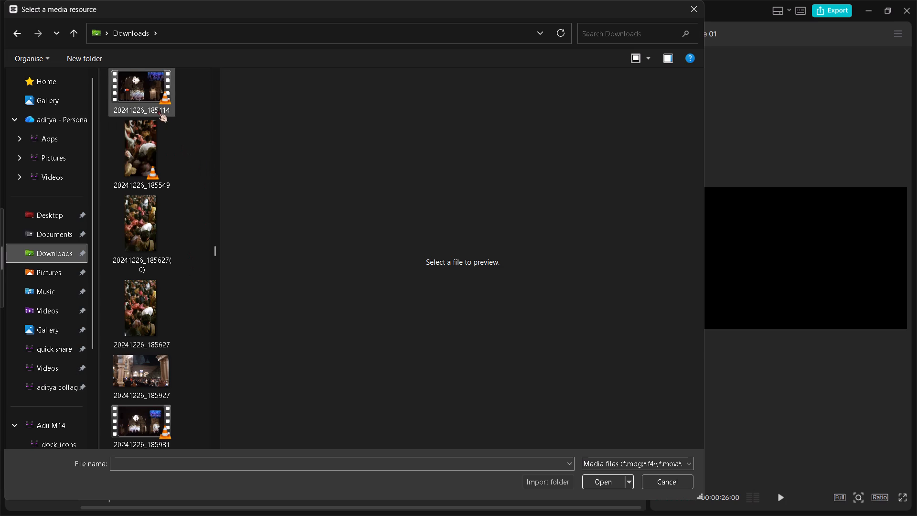
Import the consecutive temple photos and videos from 20241226_185410 through 20241226_190114 out of the Downloads folder.
left_click(159, 108)
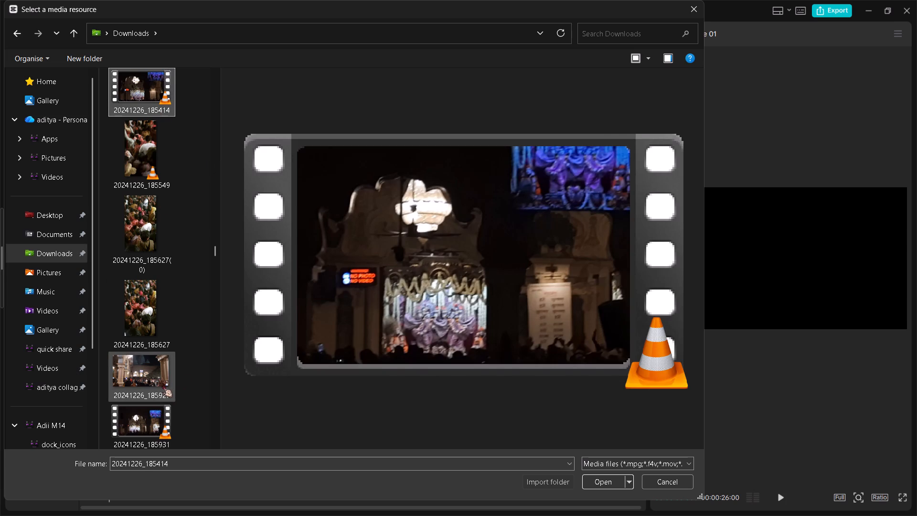
left_click(162, 383)
scroll(174, 168, "up", 1)
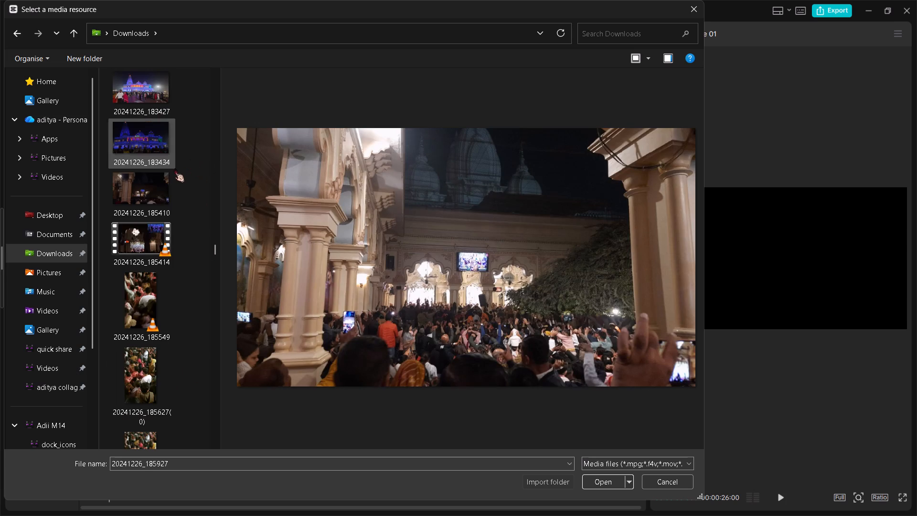
left_click_drag(187, 178, 126, 322)
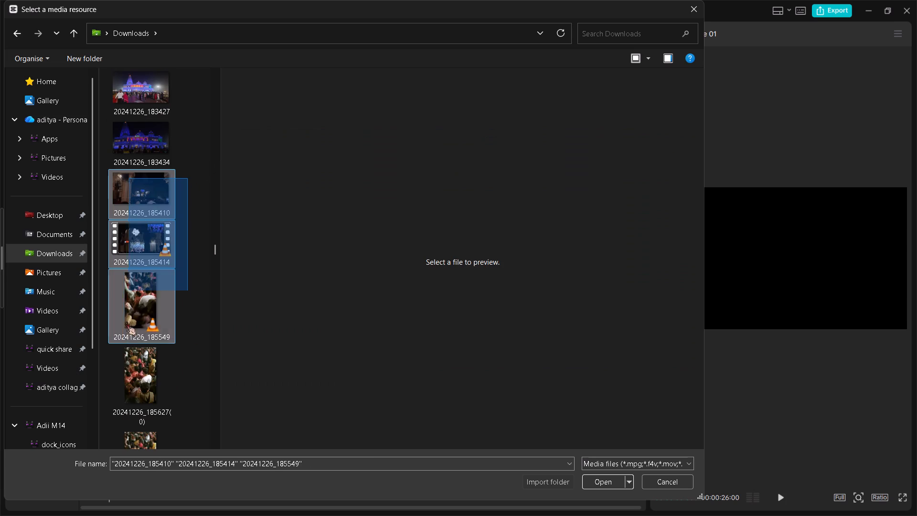
left_click_drag(126, 322, 116, 394)
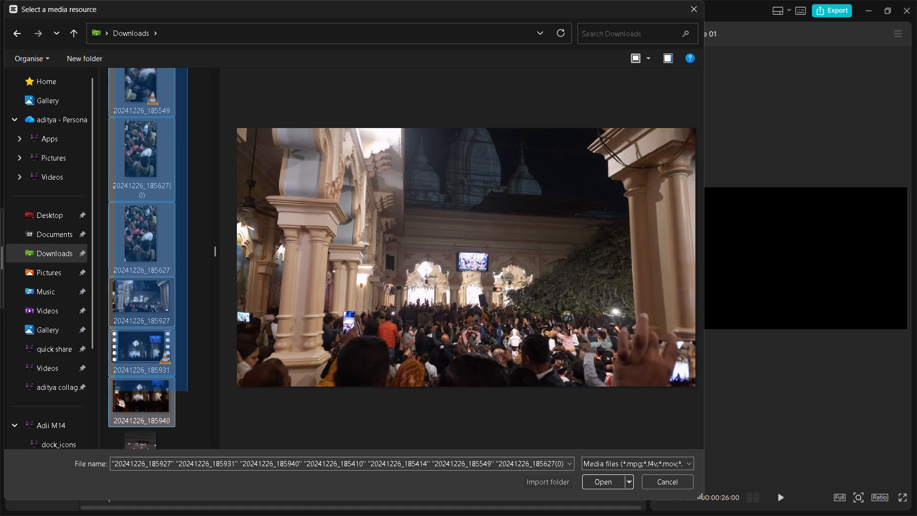
left_click_drag(116, 394, 117, 364)
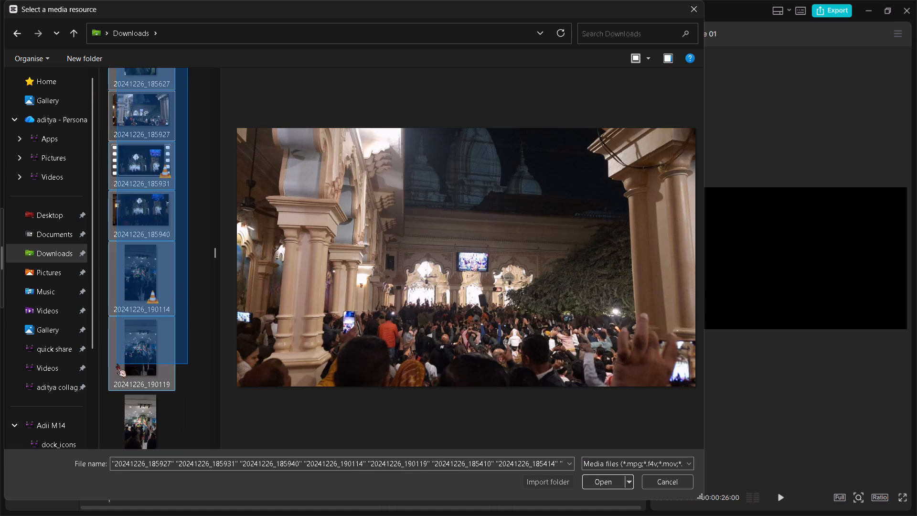
left_click_drag(117, 364, 127, 302)
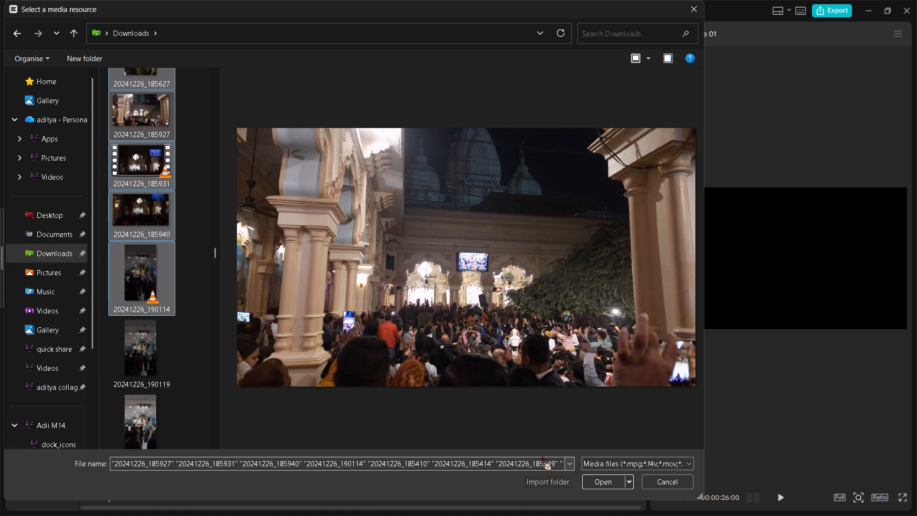
left_click(589, 482)
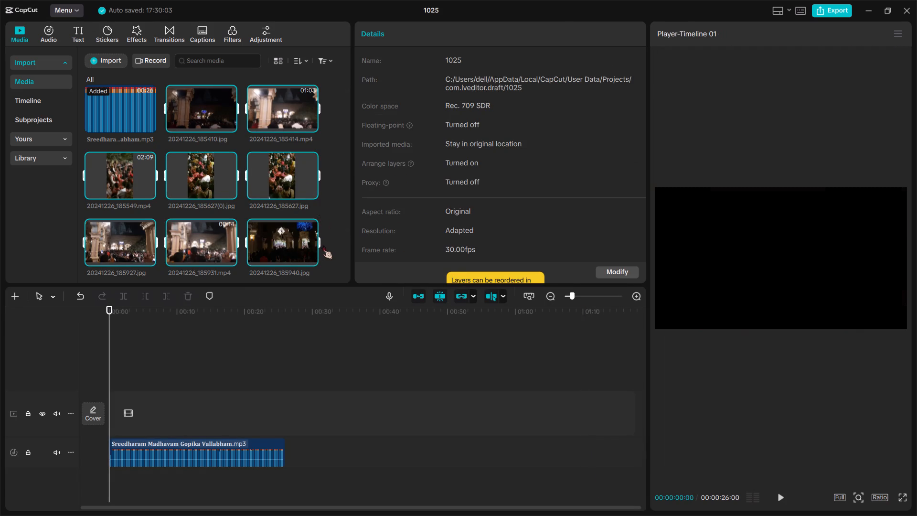
Place the video 20241226_185414.mp4 on the main video track, starting at 00:00 above the song.
double_click(323, 246)
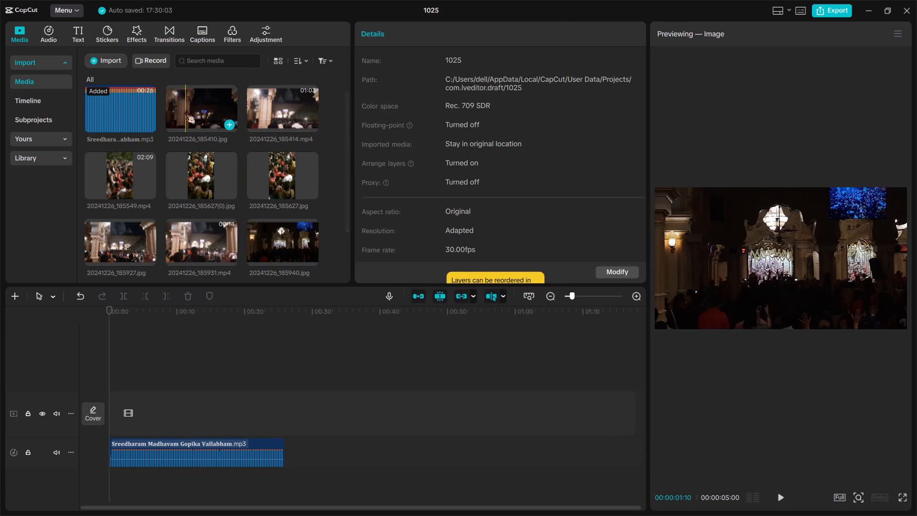
left_click_drag(281, 107, 102, 415)
Mute the original sound of the main video track.
key("space")
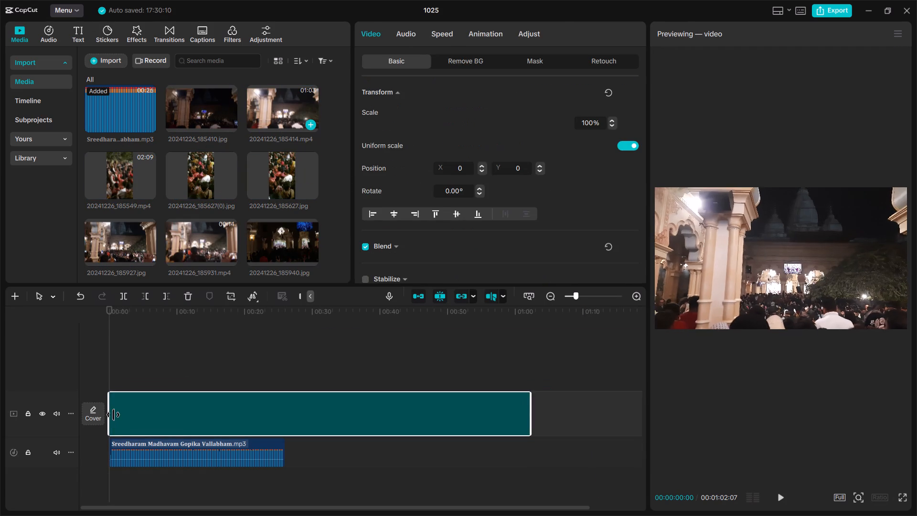
left_click(53, 415)
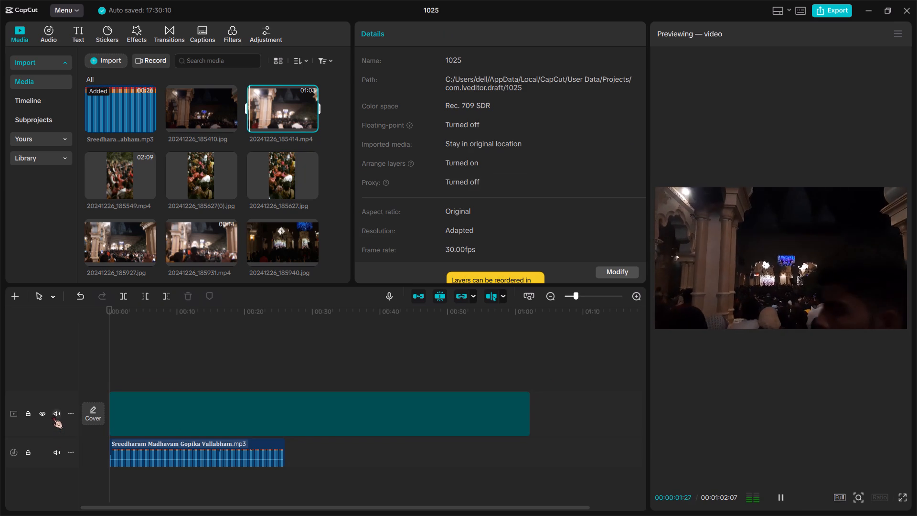
Play back the timeline to check the 20241226_185414.mp4 footage against the song.
key("space")
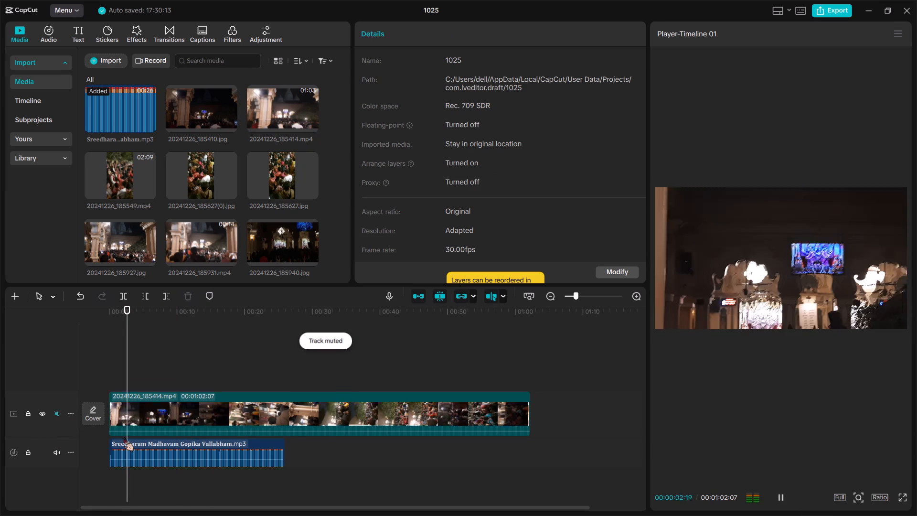
key("space")
key("space")
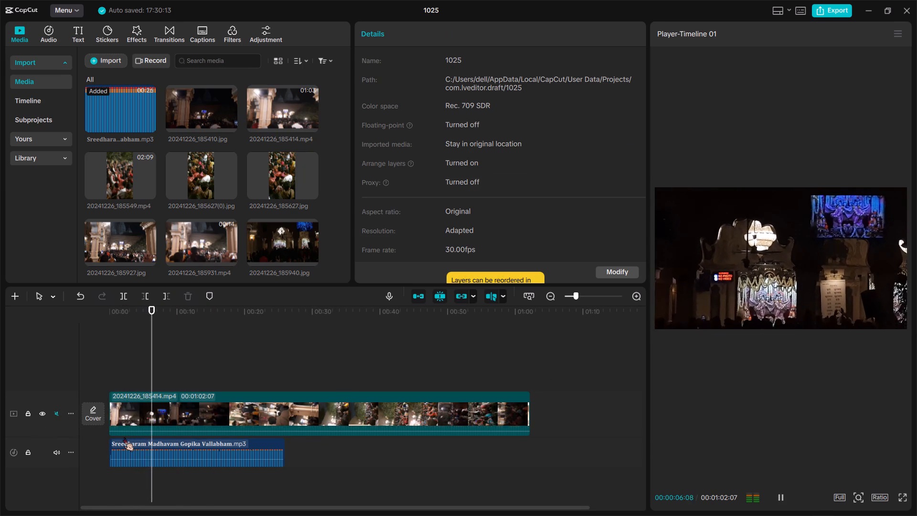
key("space")
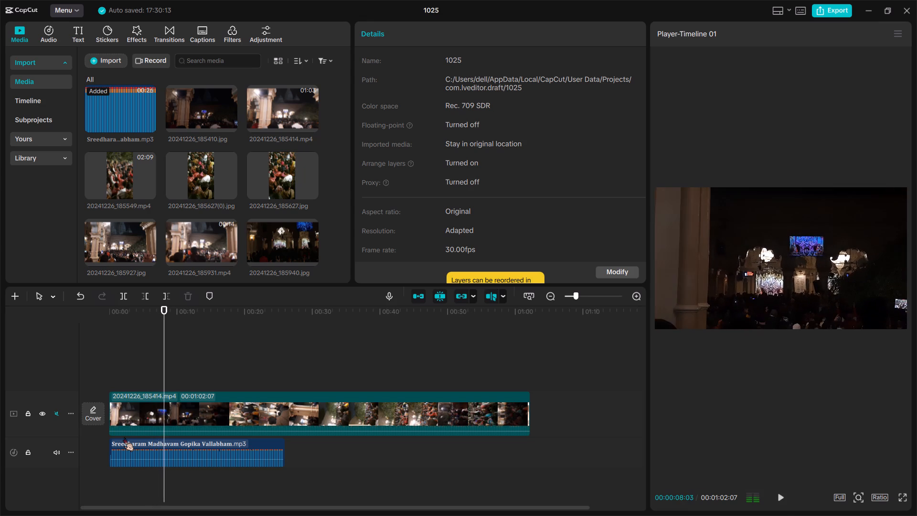
key("space")
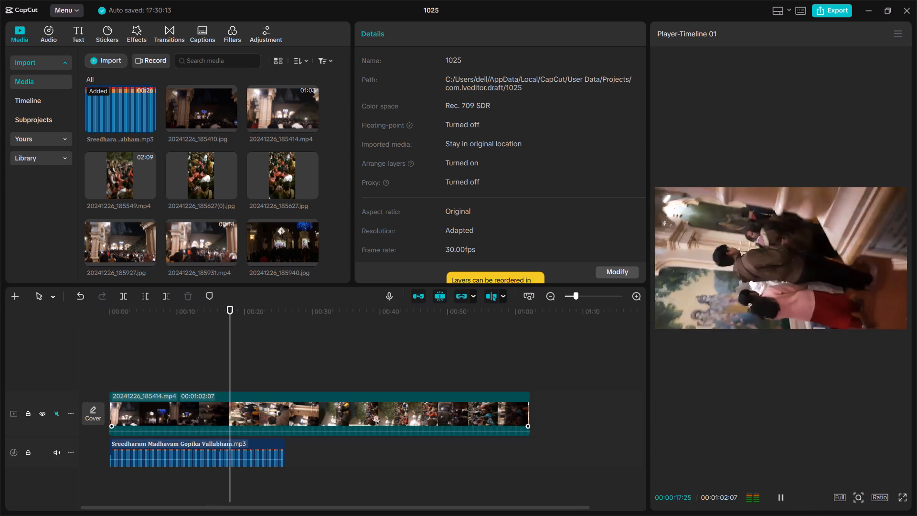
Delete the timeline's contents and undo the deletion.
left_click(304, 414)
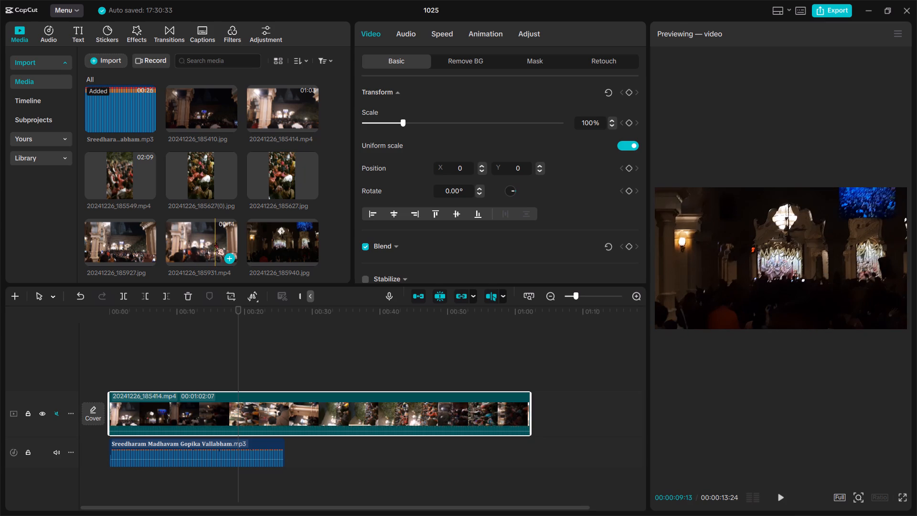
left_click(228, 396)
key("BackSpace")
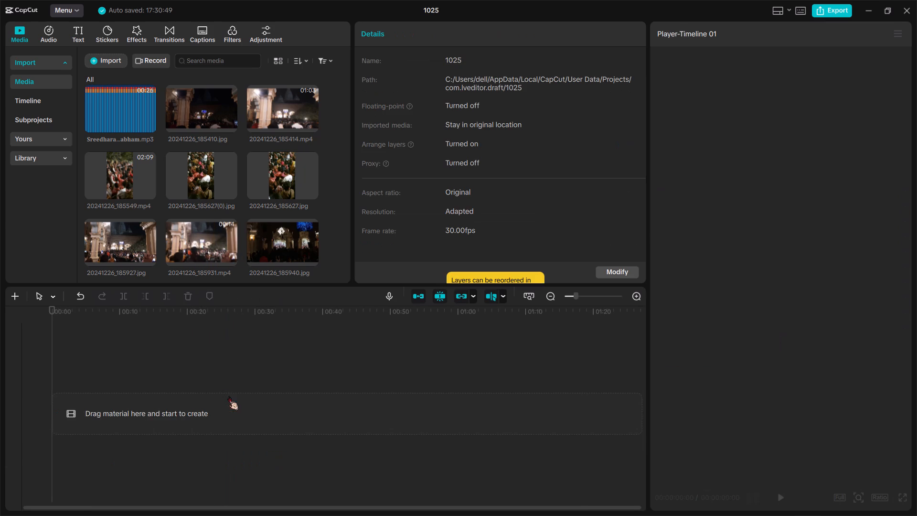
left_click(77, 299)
Insert the video 20241226_185931.mp4 at 00:00 on the main video track, ahead of 20241226_185414.mp4.
left_click_drag(213, 234, 135, 411)
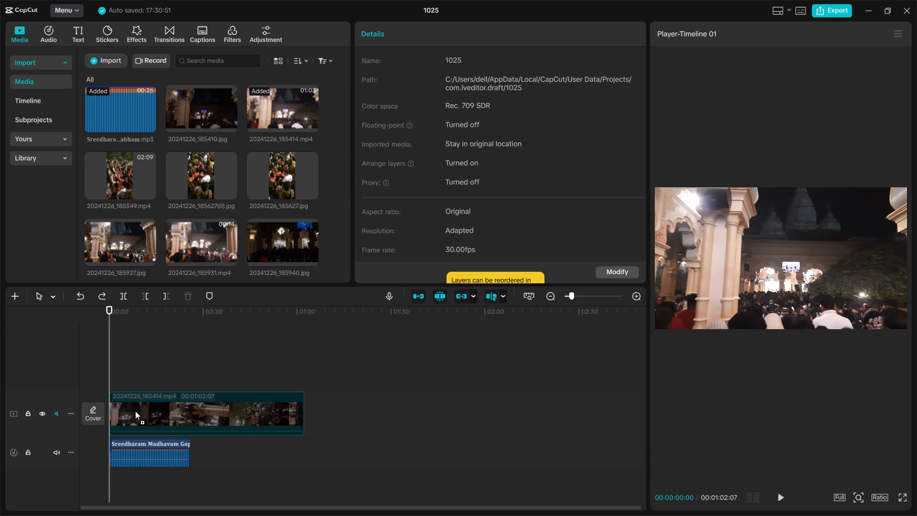
left_click_drag(135, 411, 112, 414)
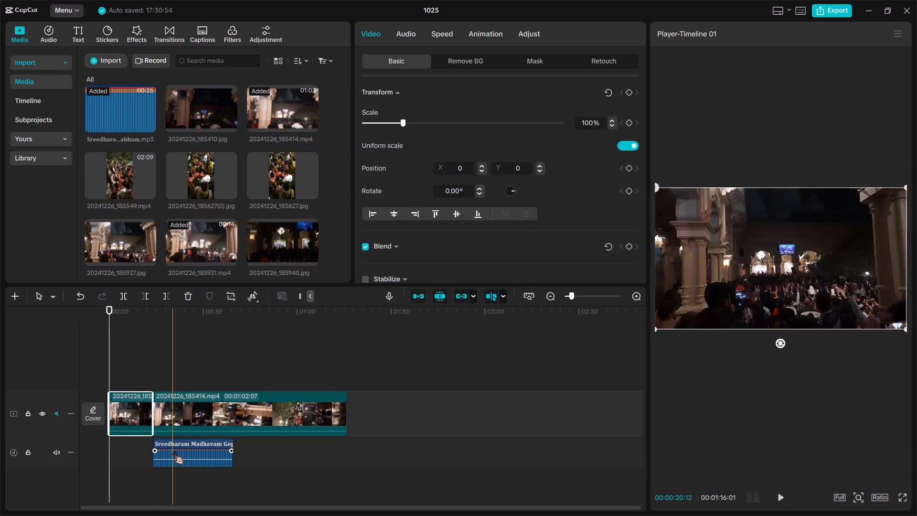
Move the song on the audio track back so it starts at 00:00.
left_click_drag(173, 451, 133, 452)
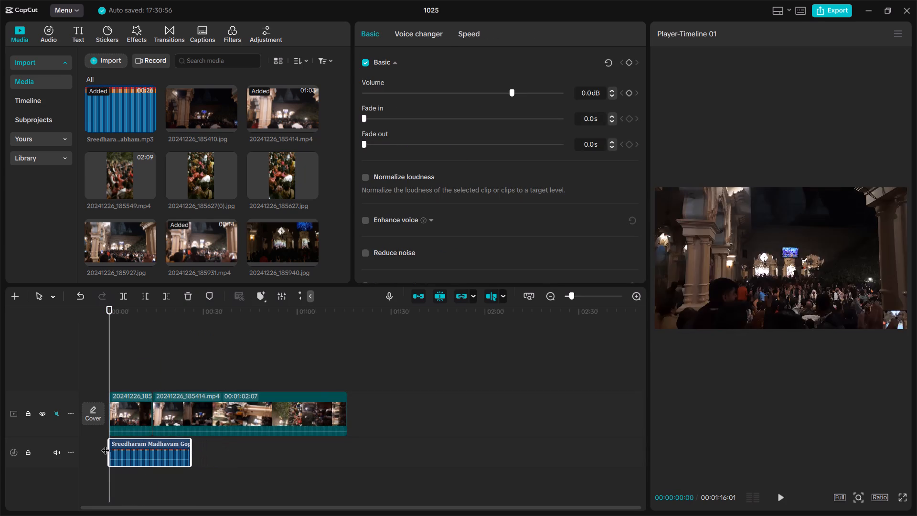
Play back the two clips with the song from the start to examine how the footage fits the audio.
key("space")
key("space")
key("space")
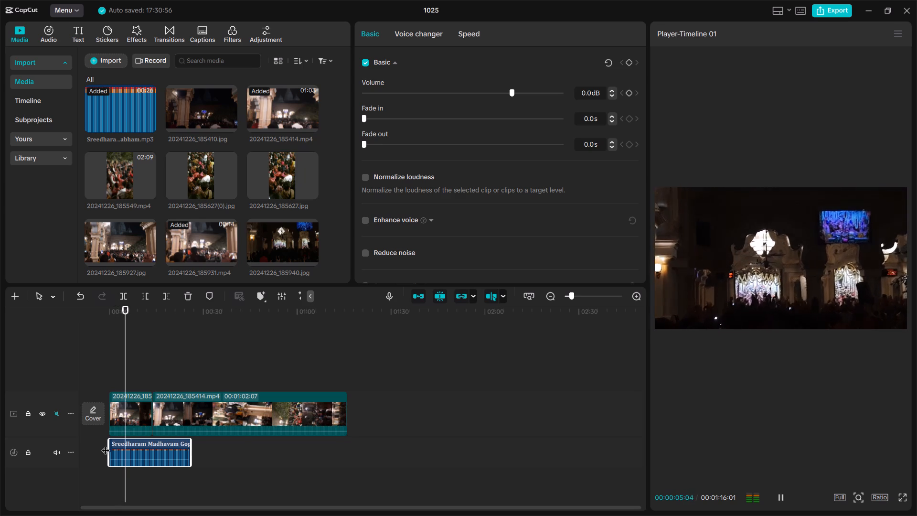
key("space")
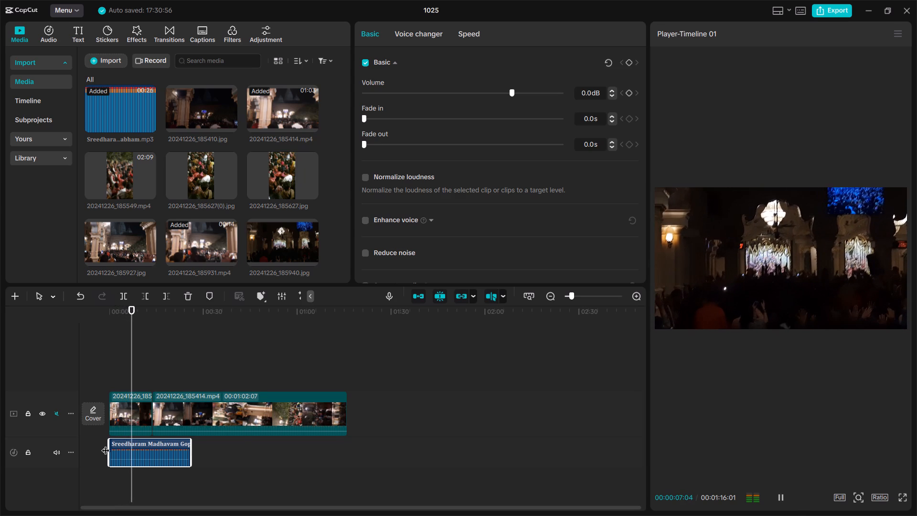
key("space")
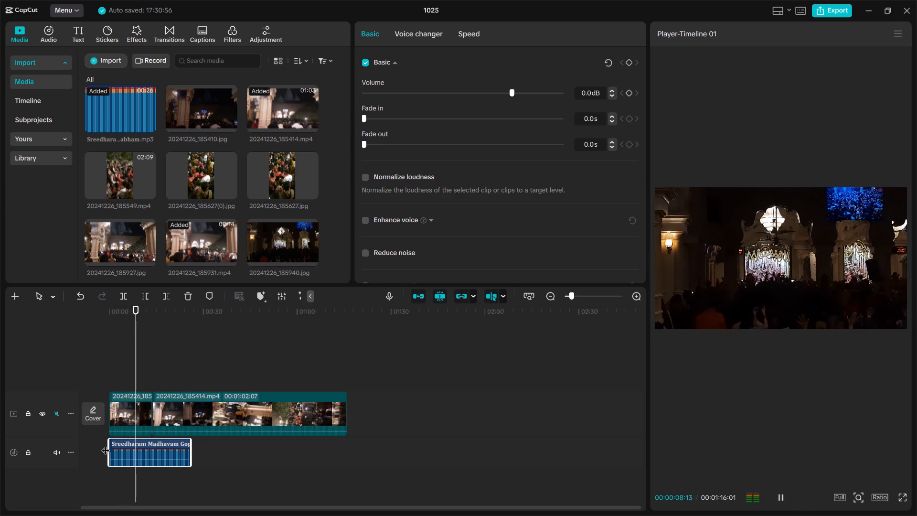
key("space")
key("space")
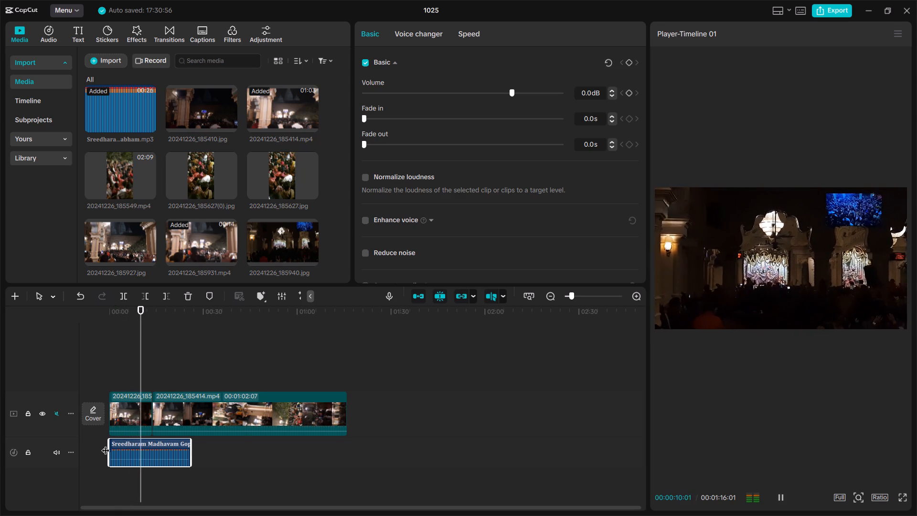
key("space")
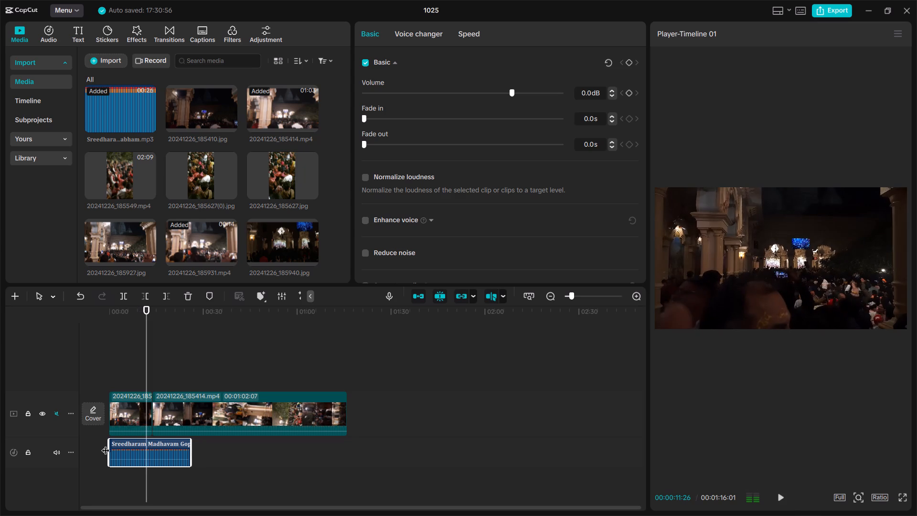
key("space")
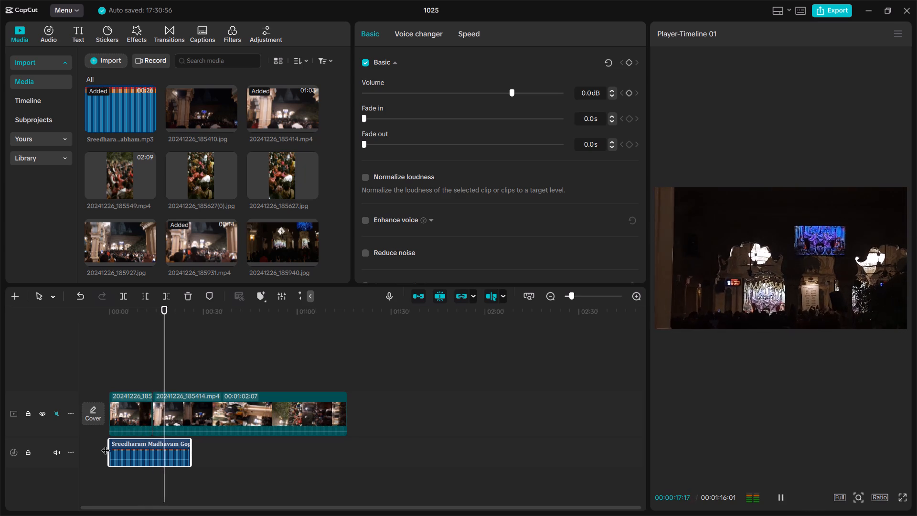
key("space")
key("space")
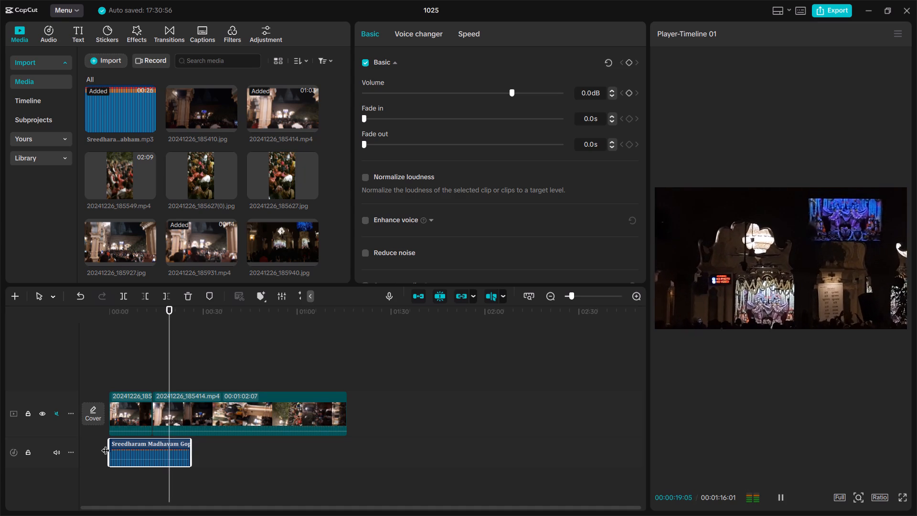
key("space")
key("space")
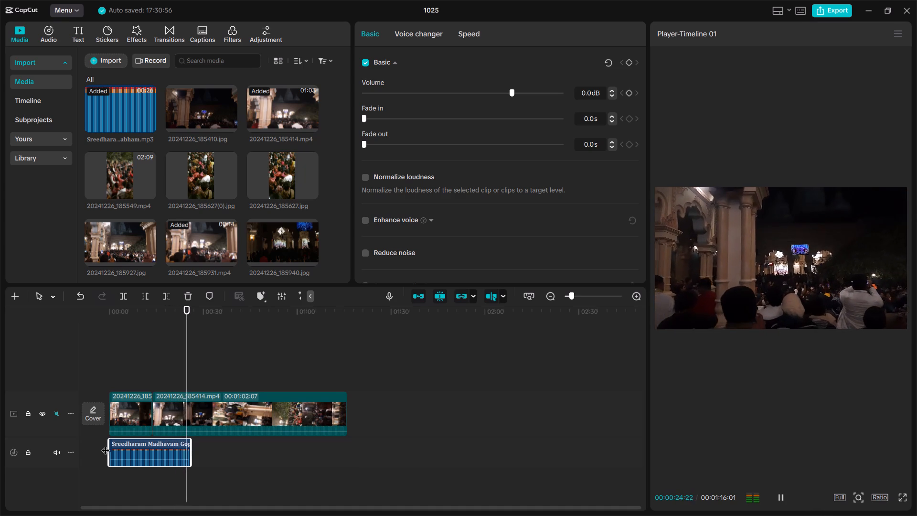
key("space")
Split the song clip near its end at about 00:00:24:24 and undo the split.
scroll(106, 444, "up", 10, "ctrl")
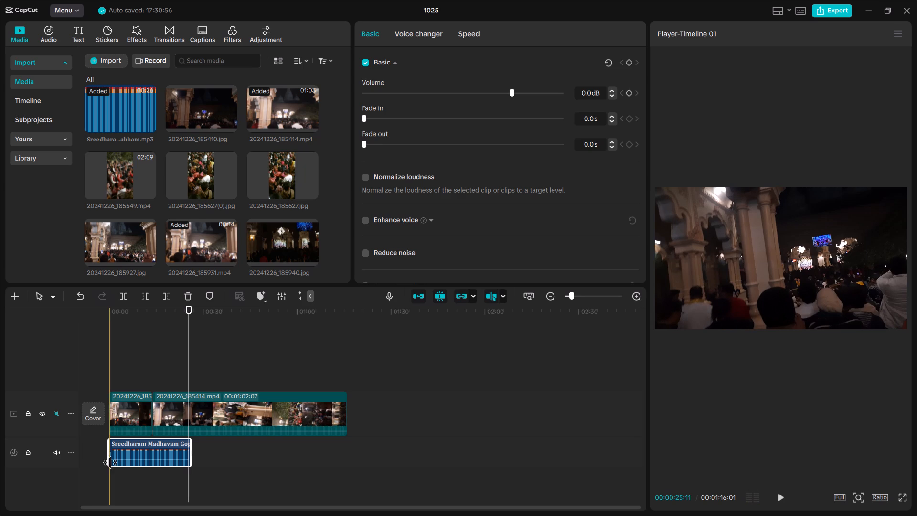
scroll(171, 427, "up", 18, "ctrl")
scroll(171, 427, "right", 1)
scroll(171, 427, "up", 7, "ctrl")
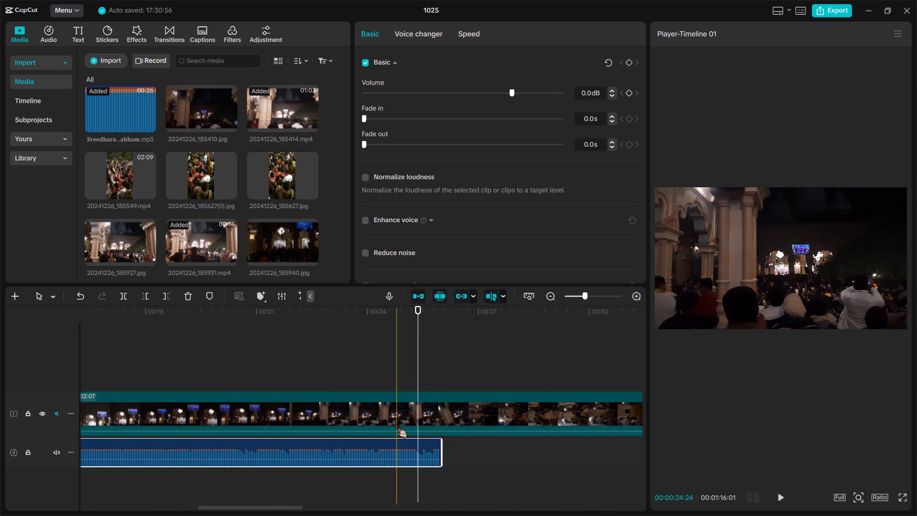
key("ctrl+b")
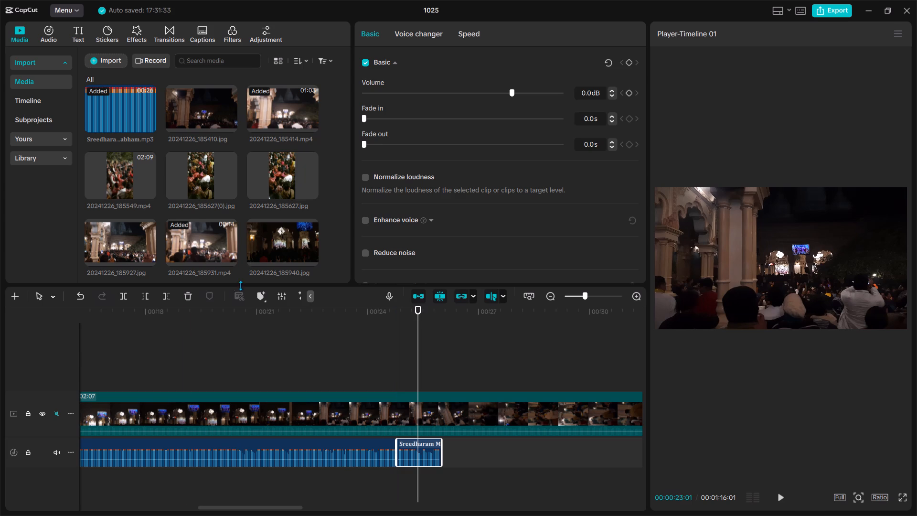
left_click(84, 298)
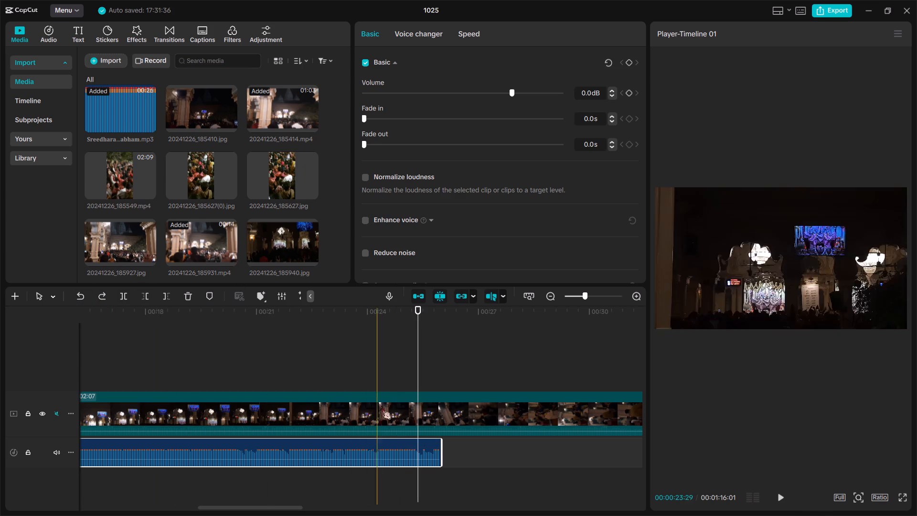
Split the 20241226_185414.mp4 clip at about 00:00:24:25 on the timeline and delete the part after the cut.
left_click(391, 410)
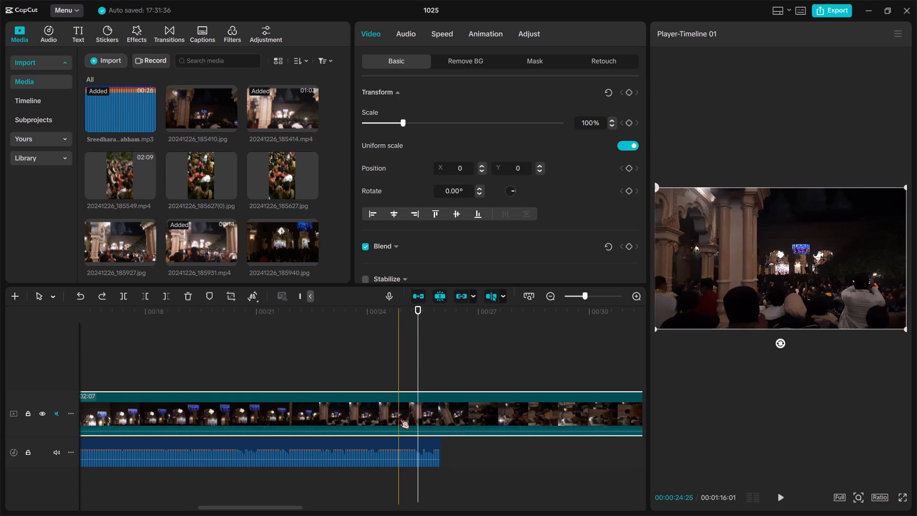
key("ctrl+b")
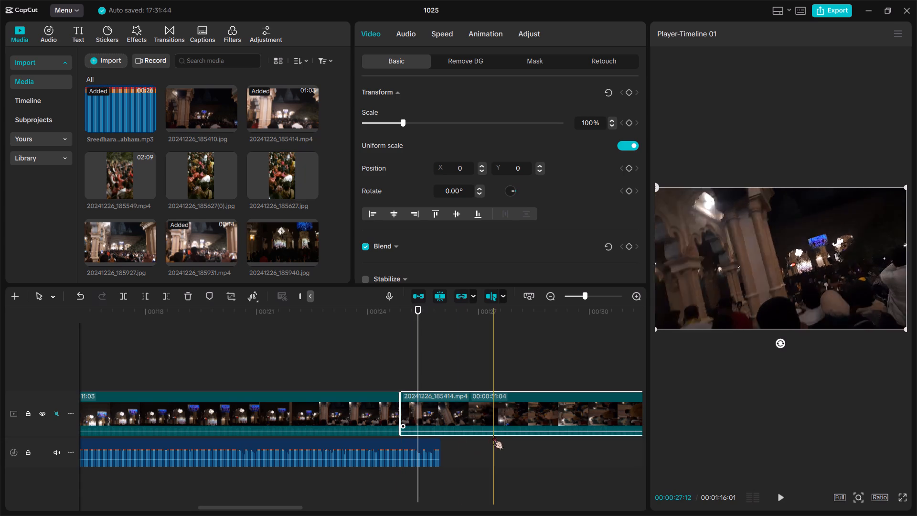
left_click(484, 424)
key("BackSpace")
scroll(328, 408, "right", 1)
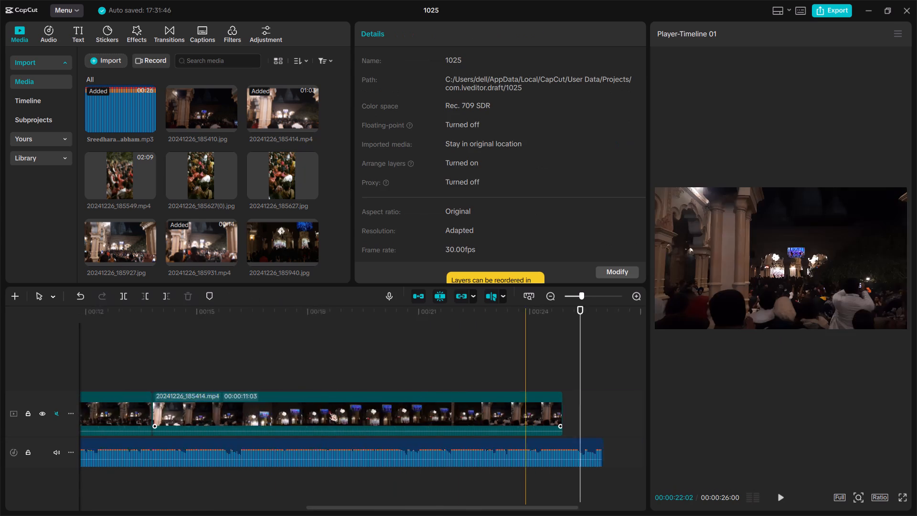
Play back part of the 20241226_185931.mp4 clip with the song to examine how they fit together.
scroll(328, 408, "right", 1)
scroll(288, 410, "right", 1)
scroll(228, 406, "left", 1)
key("space")
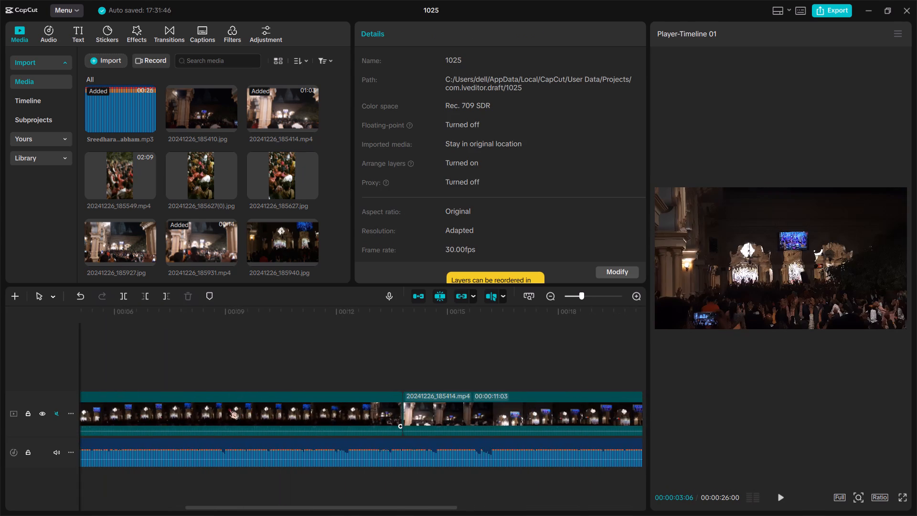
scroll(228, 406, "left", 1)
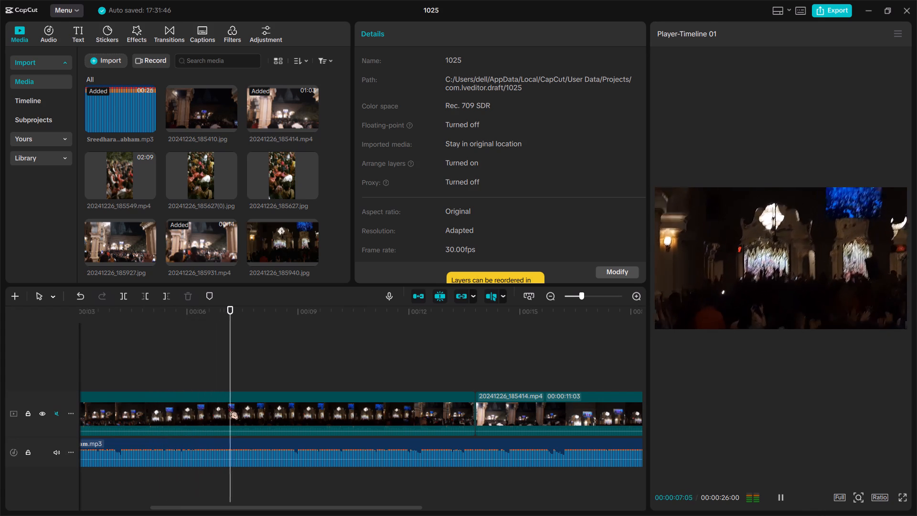
key("space")
scroll(228, 406, "right", 2)
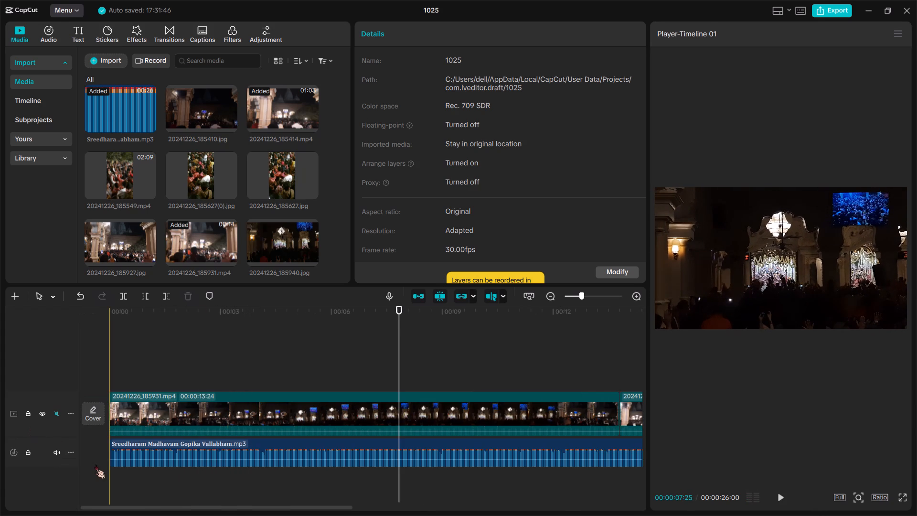
Trim off the song's opening up to just before the 2-second mark and move the song back to start at 00:00.
key("space")
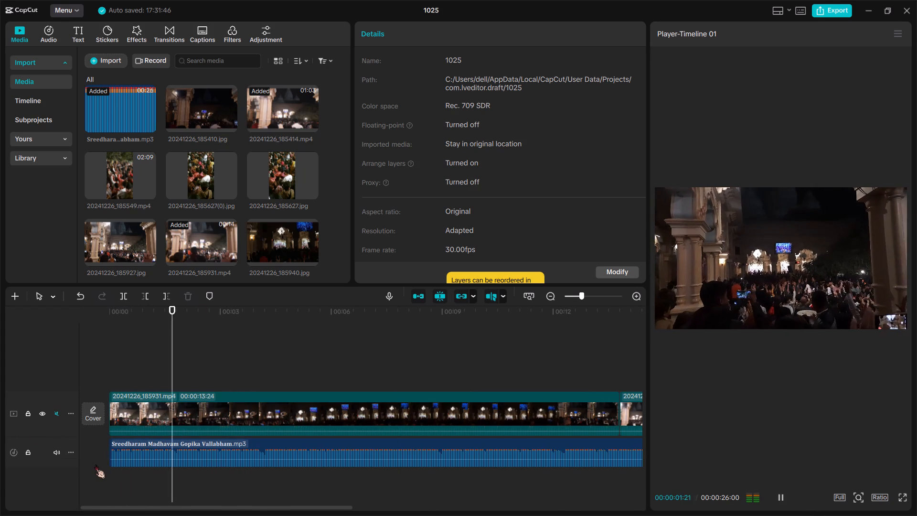
key("space")
key("space")
key("space")
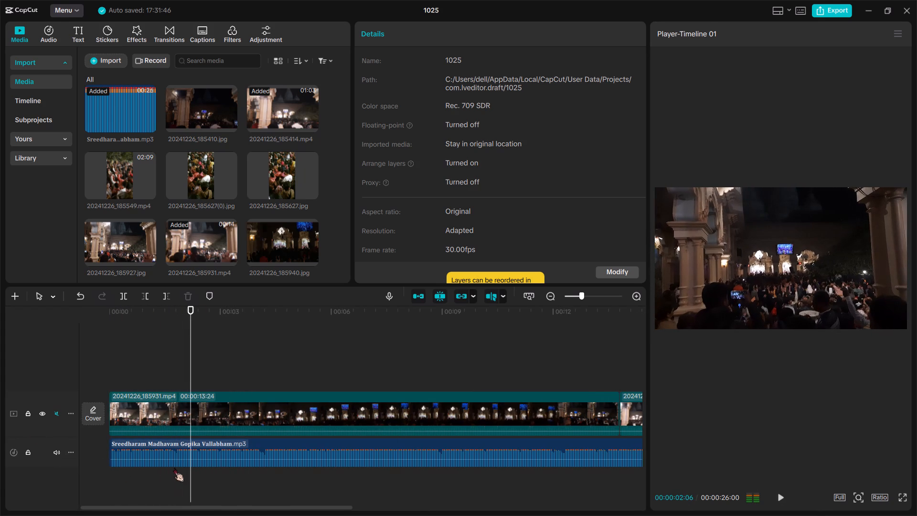
left_click(174, 454)
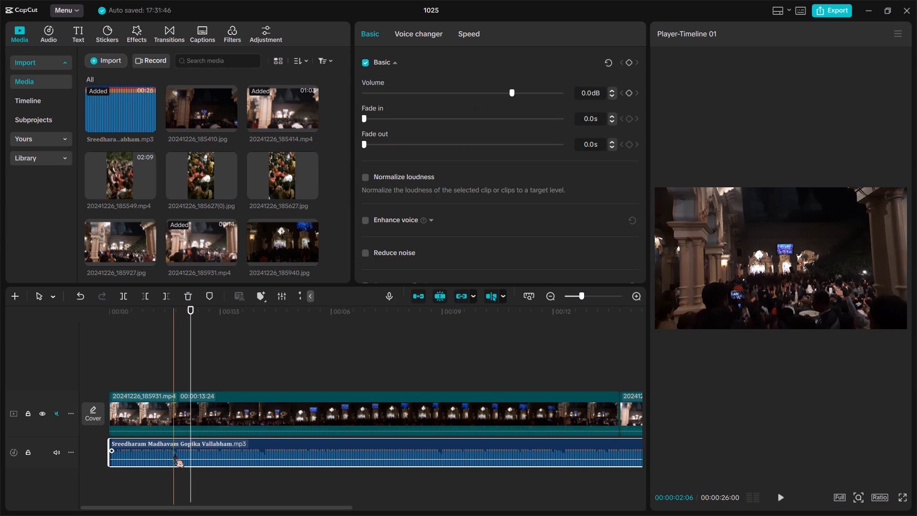
key("q")
left_click_drag(209, 450, 160, 450)
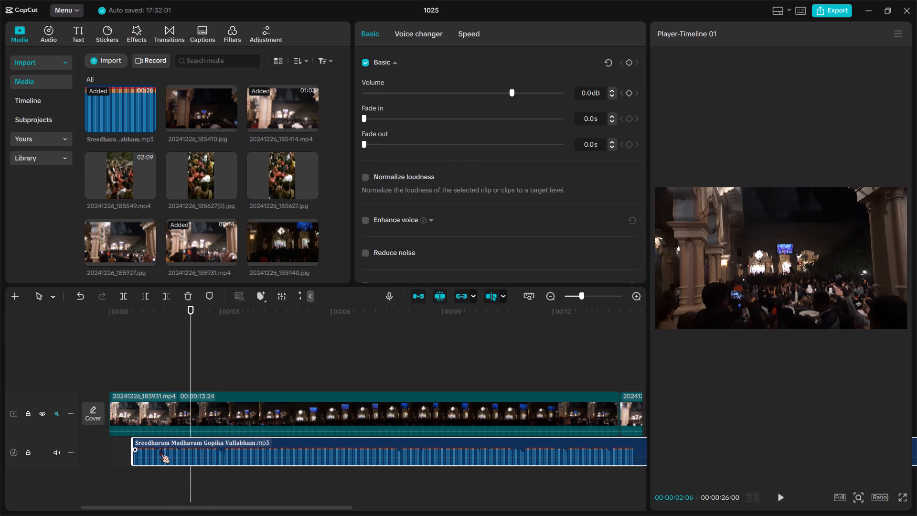
left_click_drag(160, 450, 149, 450)
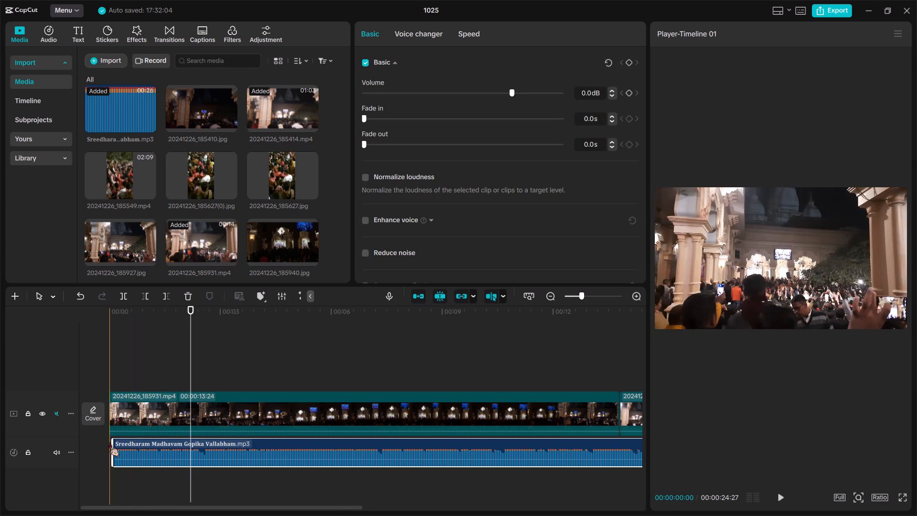
left_click_drag(174, 447, 165, 449)
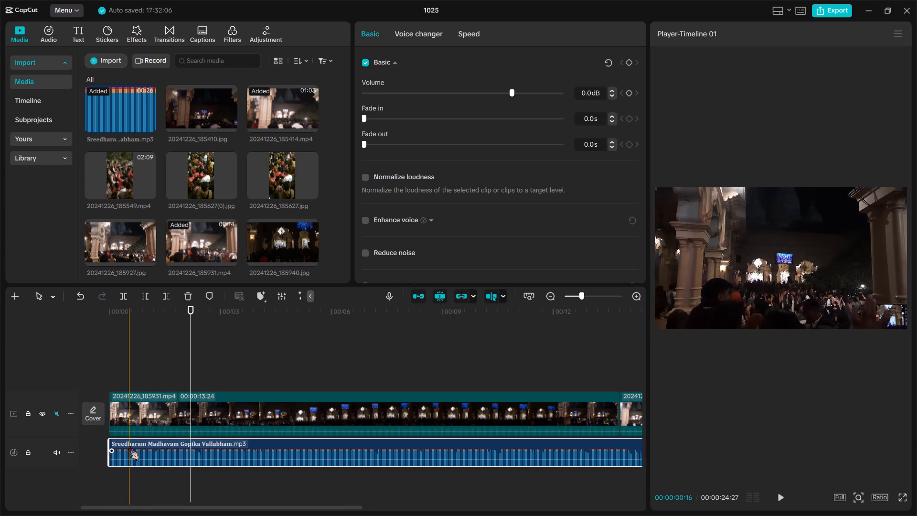
Play back several sections of both clips with the shortened song to check its timing, including the cut between the clips.
key("space")
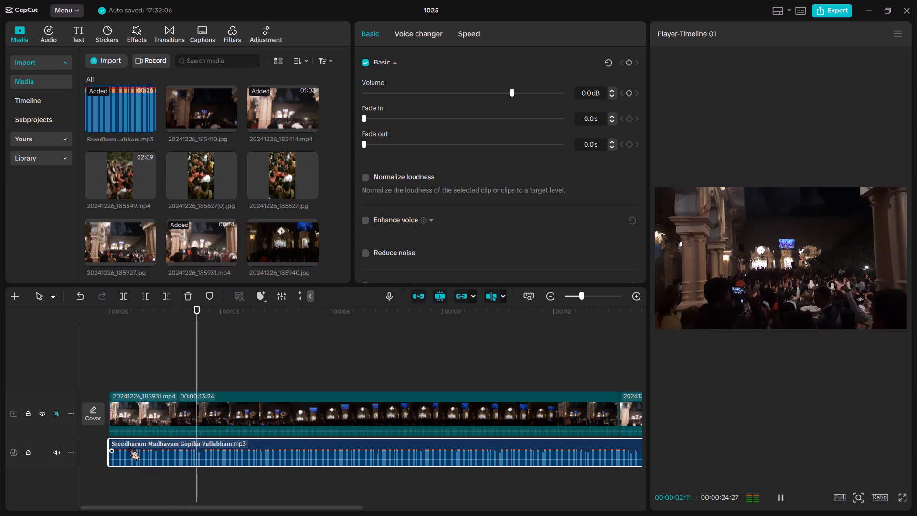
scroll(129, 446, "left", 2)
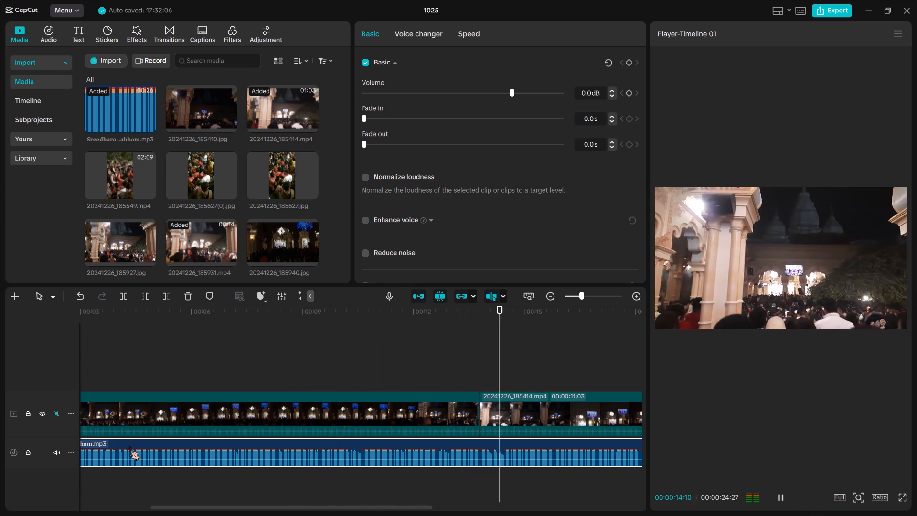
left_click(129, 446)
key("space")
key("space")
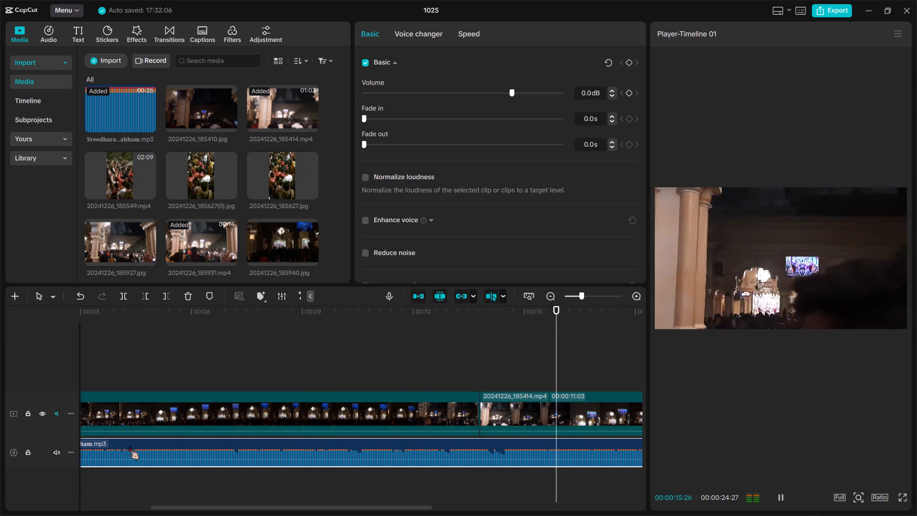
key("space")
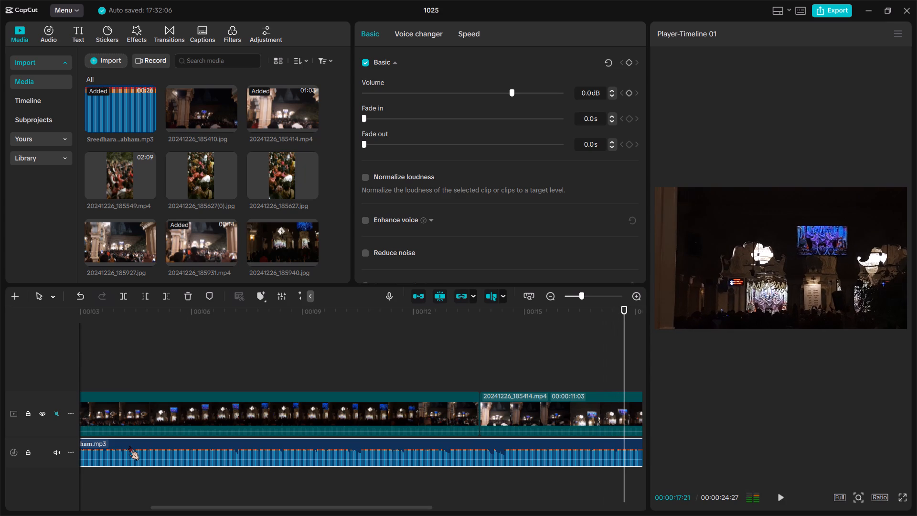
key("space")
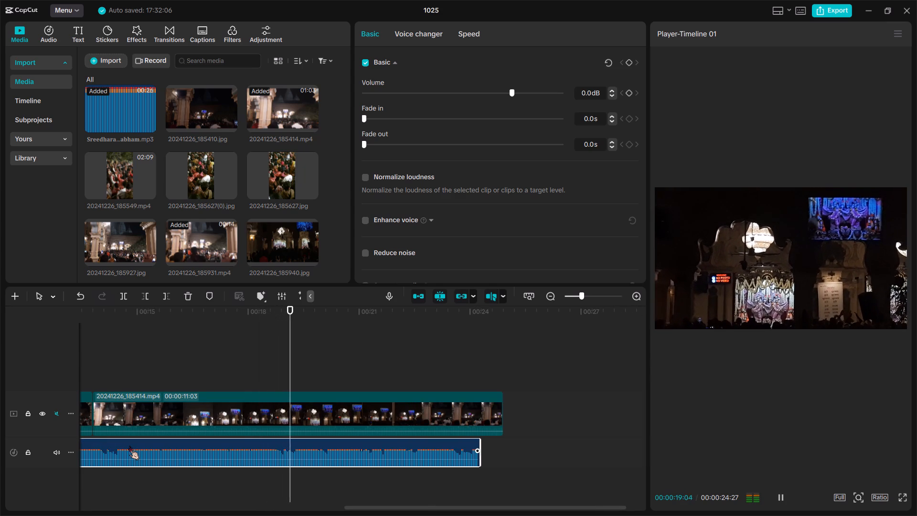
key("space")
key("space")
left_click(129, 446)
key("space")
scroll(129, 446, "right", 1)
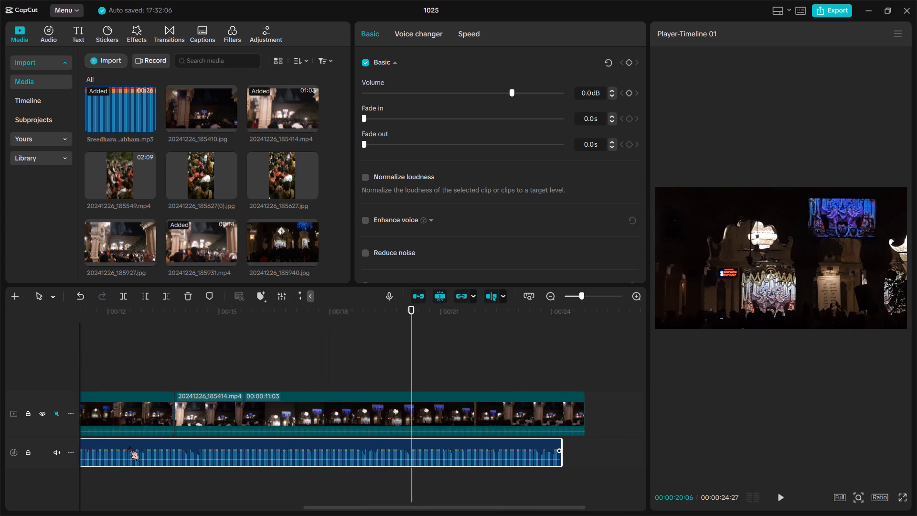
scroll(129, 446, "right", 1)
key("space")
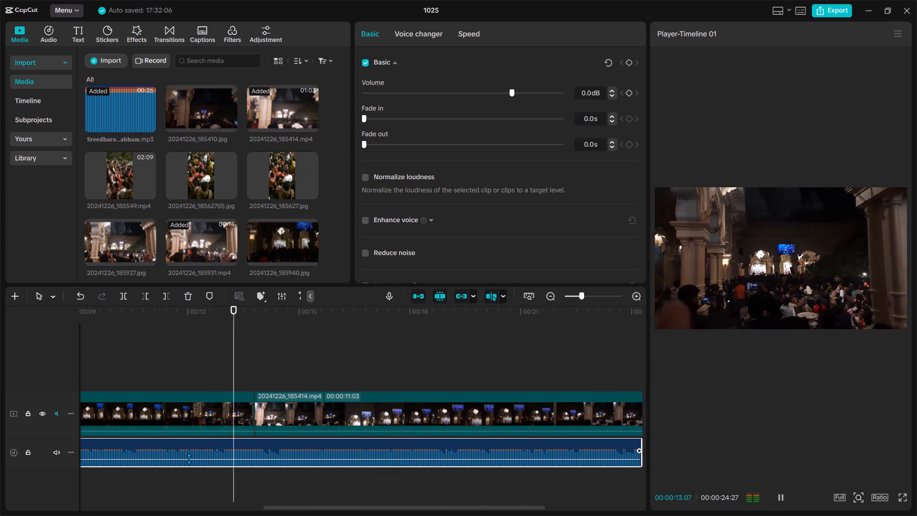
key("space")
scroll(189, 459, "right", 1)
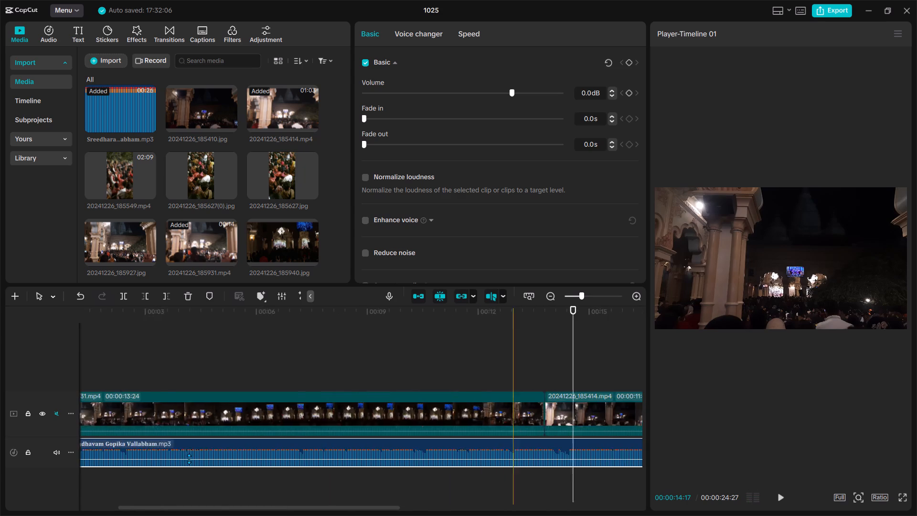
scroll(189, 459, "right", 1)
key("space")
key("space")
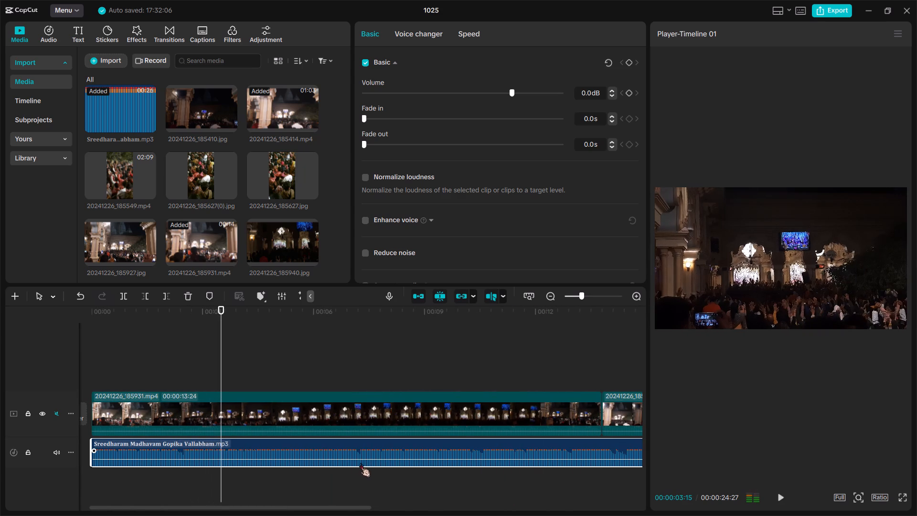
Play through to 00:00:23:20 and trim off the song's end from that point.
key("space")
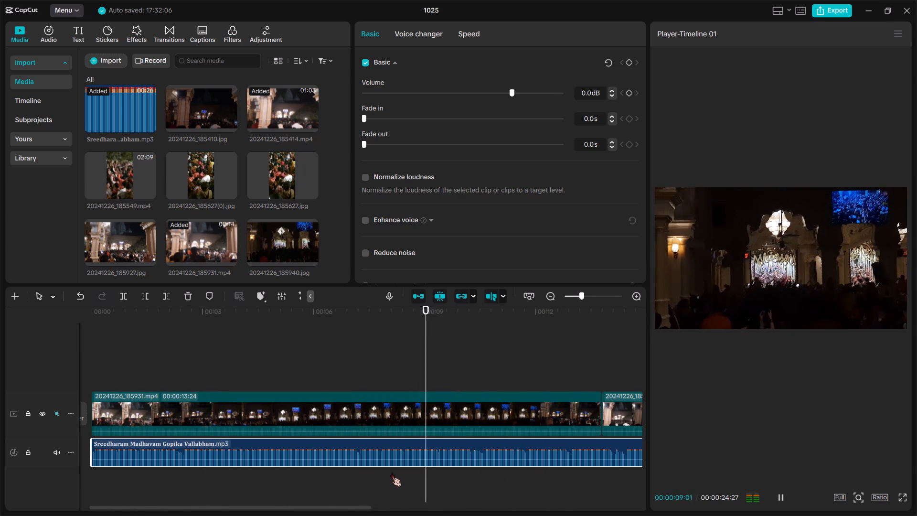
scroll(391, 473, "left", 1)
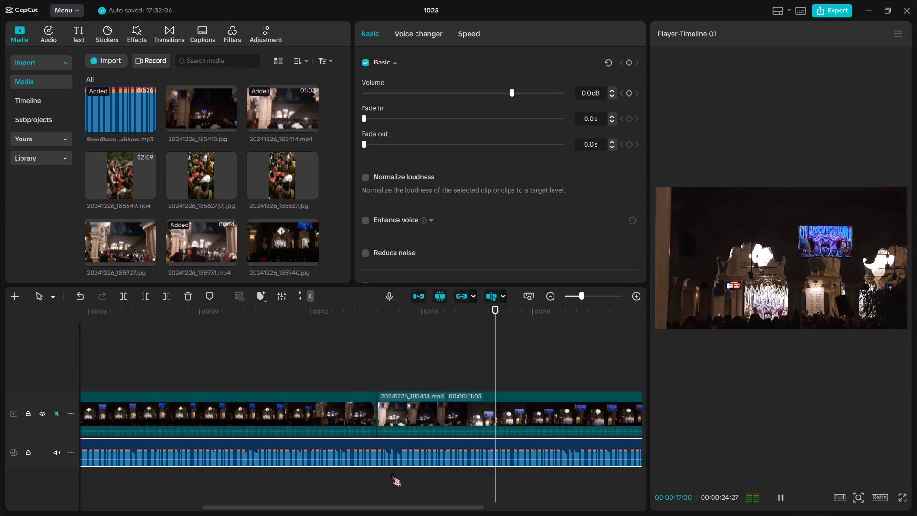
scroll(391, 473, "left", 1)
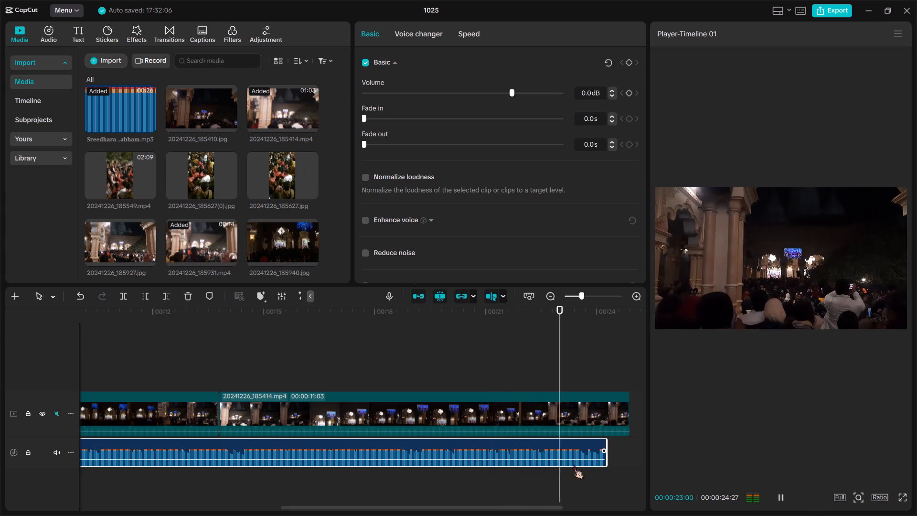
key("space")
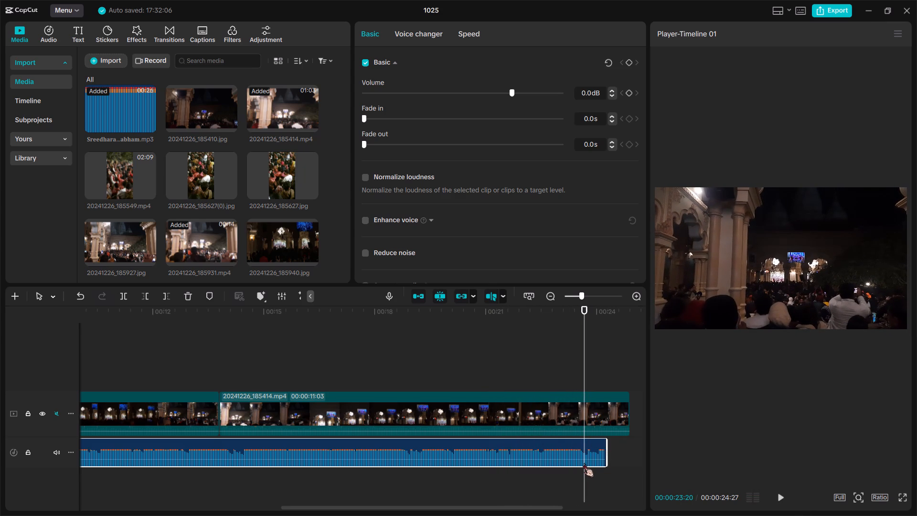
key("w")
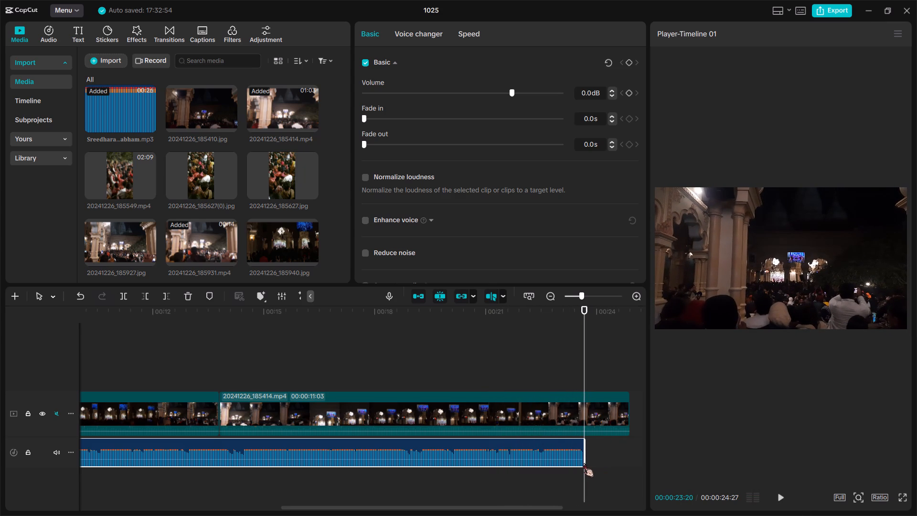
Move the 20241226_185414.mp4 clip to a new video track above the main one, starting at about 00:00:06.
scroll(584, 463, "right", 3)
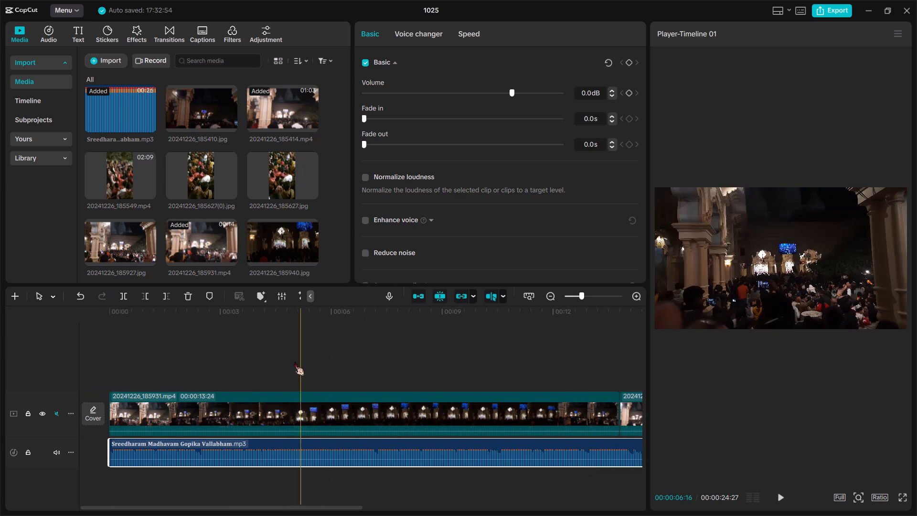
scroll(579, 390, "left", 1)
left_click(549, 407)
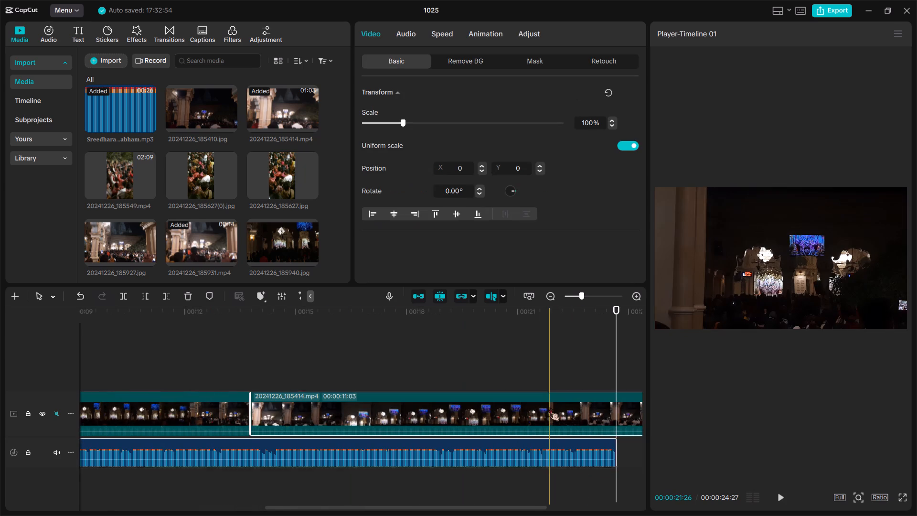
left_click_drag(549, 407, 533, 353)
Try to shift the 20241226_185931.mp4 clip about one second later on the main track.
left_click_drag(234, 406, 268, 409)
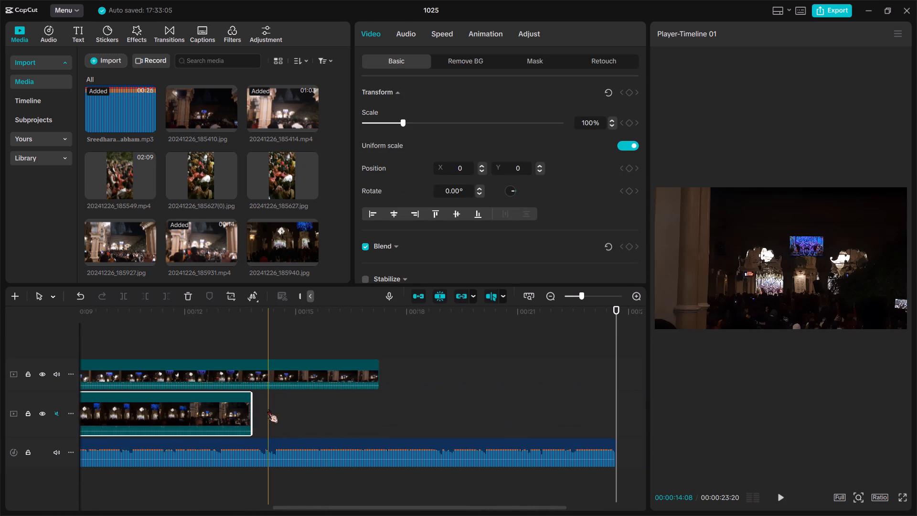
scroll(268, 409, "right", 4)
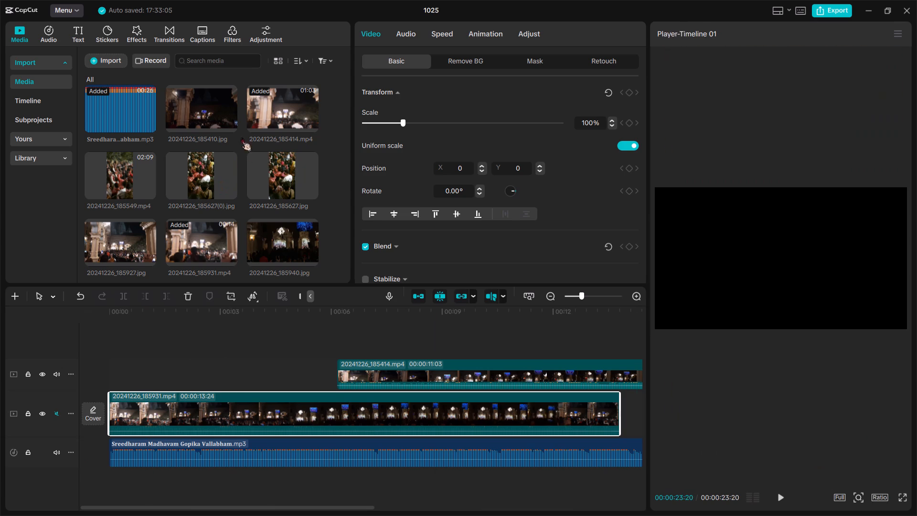
Open the file selection dialog for importing more media from the device.
scroll(208, 146, "down", 1)
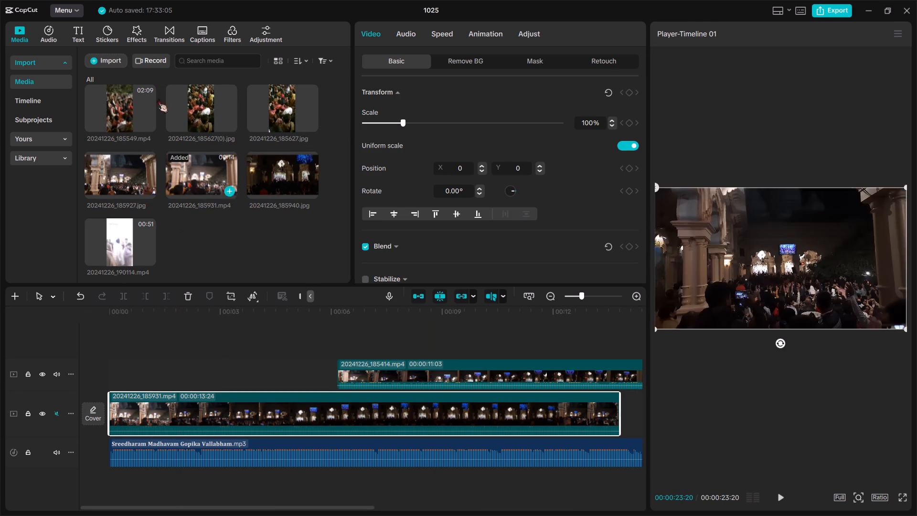
left_click(97, 62)
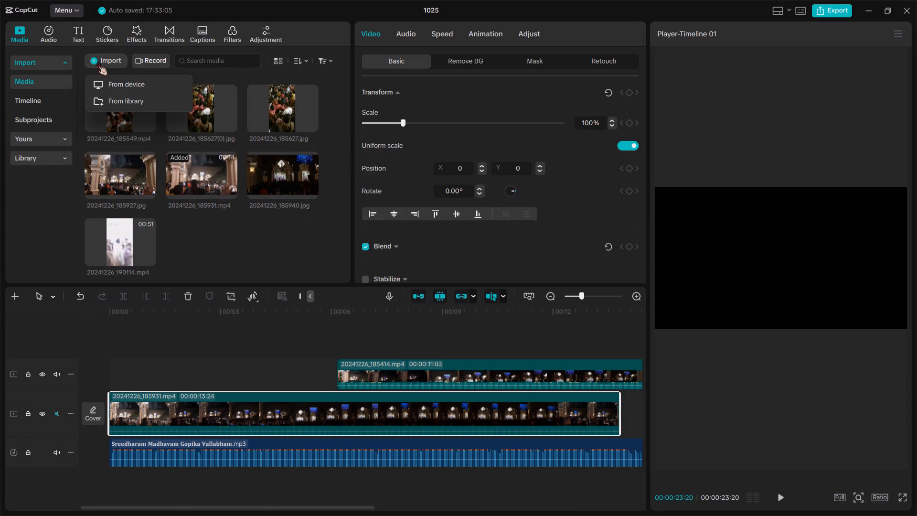
left_click(96, 74)
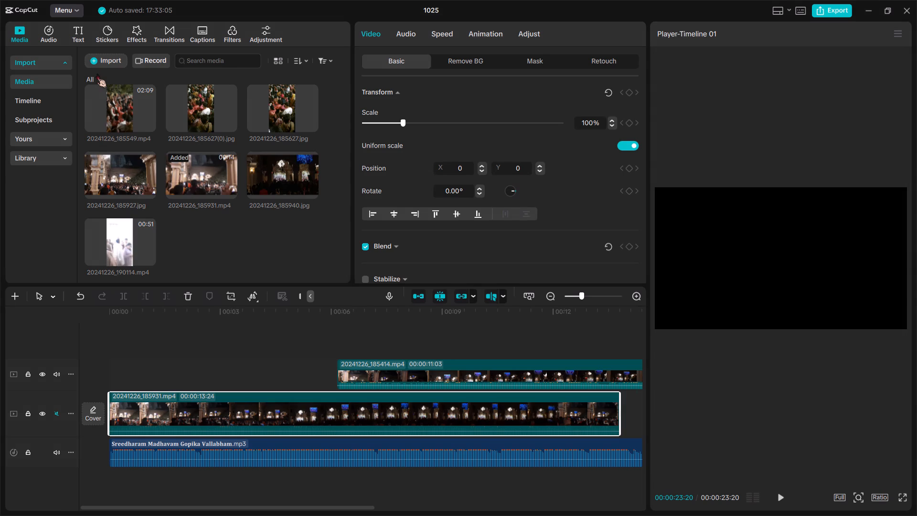
left_click(96, 68)
left_click(98, 83)
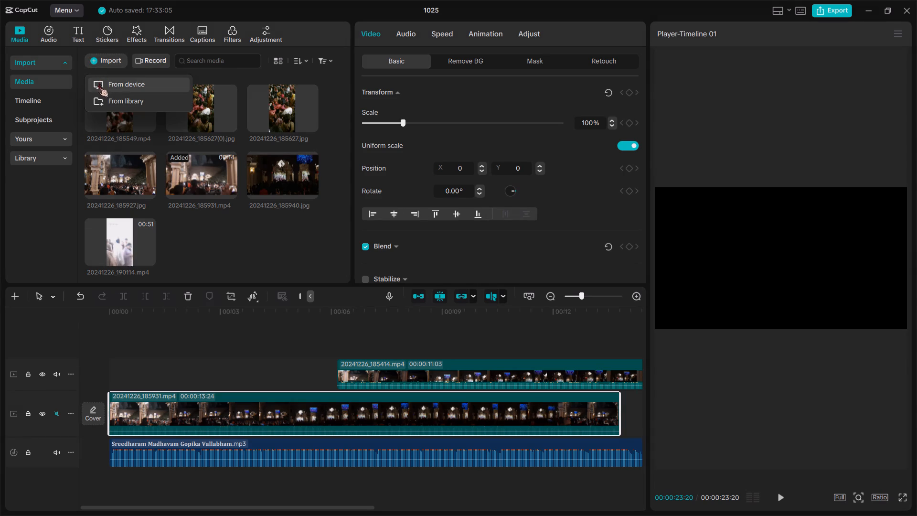
left_click(12, 87)
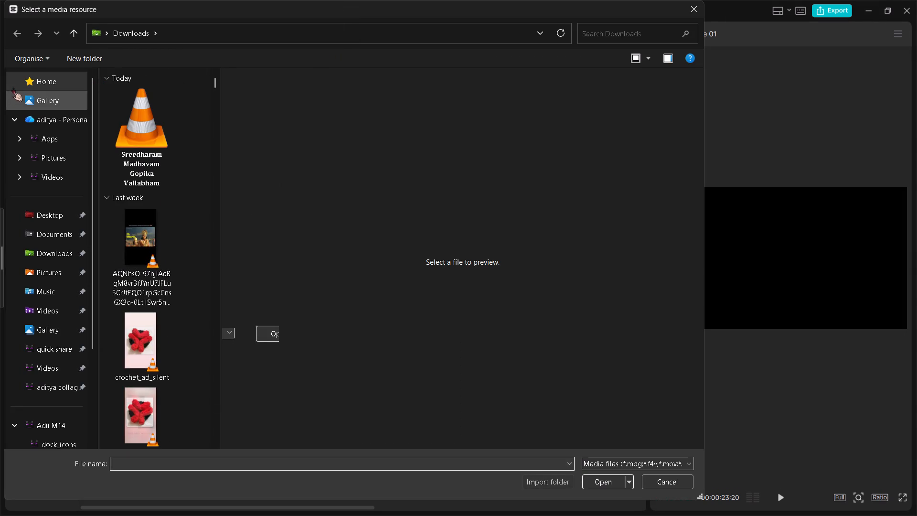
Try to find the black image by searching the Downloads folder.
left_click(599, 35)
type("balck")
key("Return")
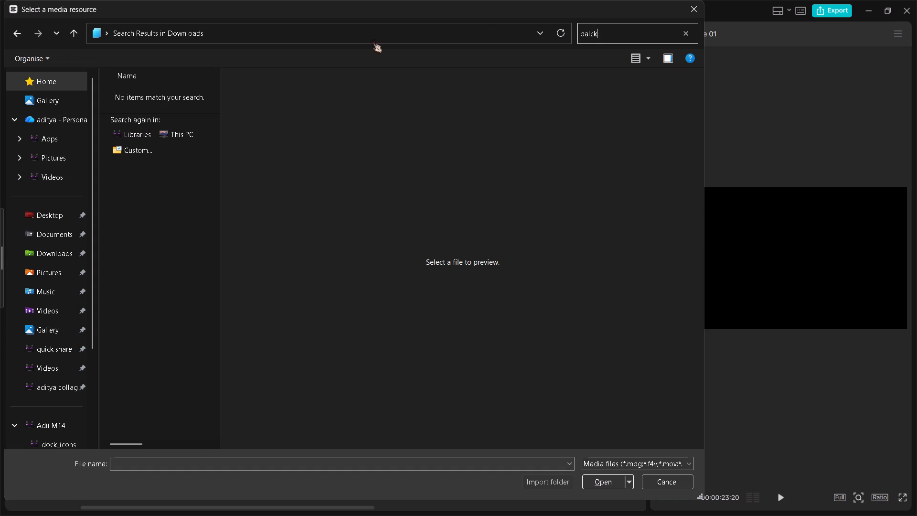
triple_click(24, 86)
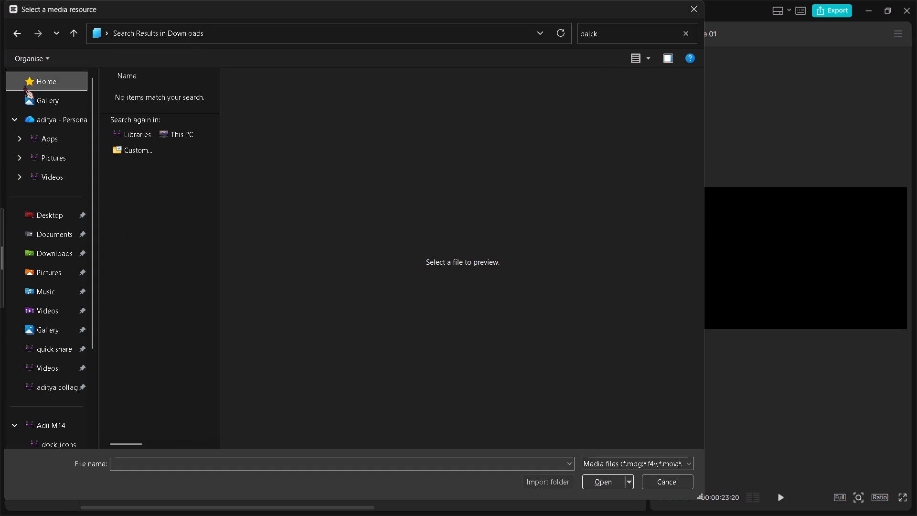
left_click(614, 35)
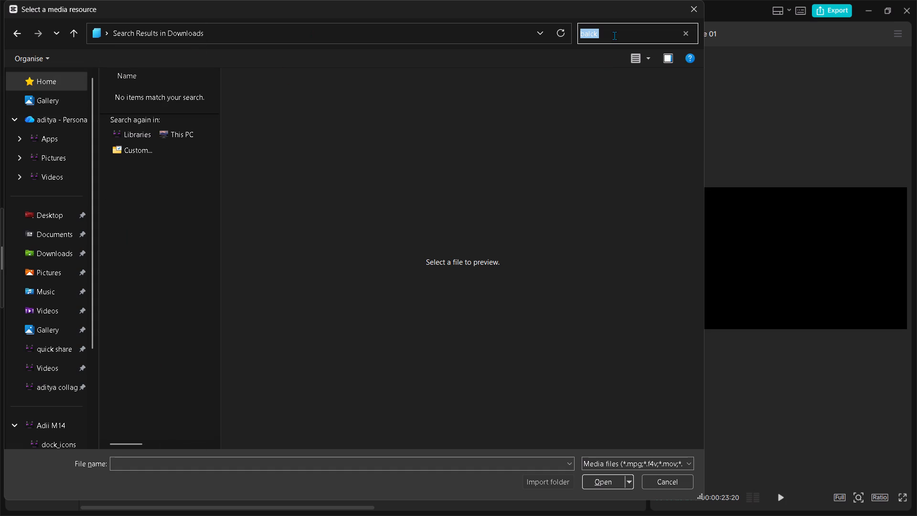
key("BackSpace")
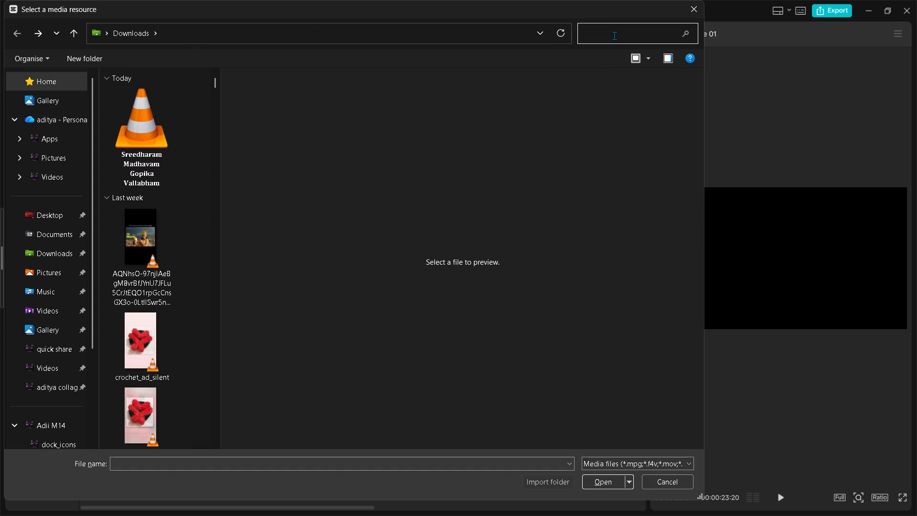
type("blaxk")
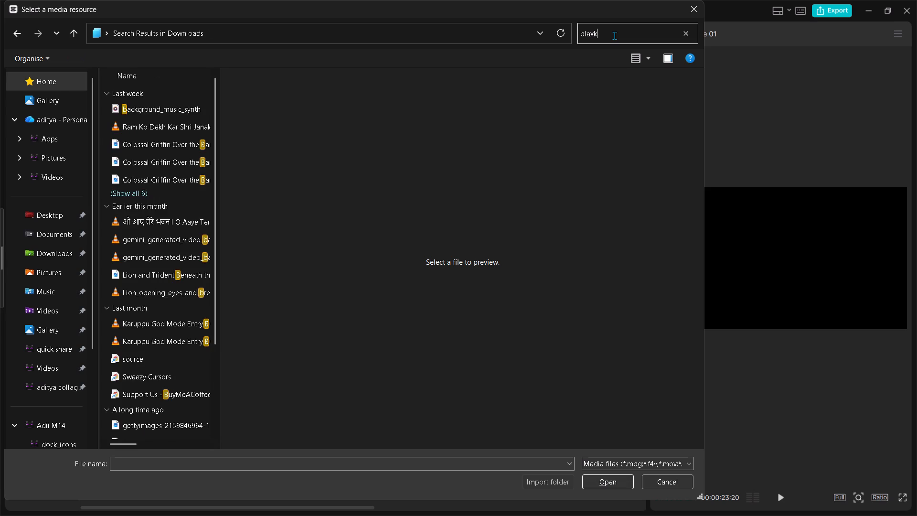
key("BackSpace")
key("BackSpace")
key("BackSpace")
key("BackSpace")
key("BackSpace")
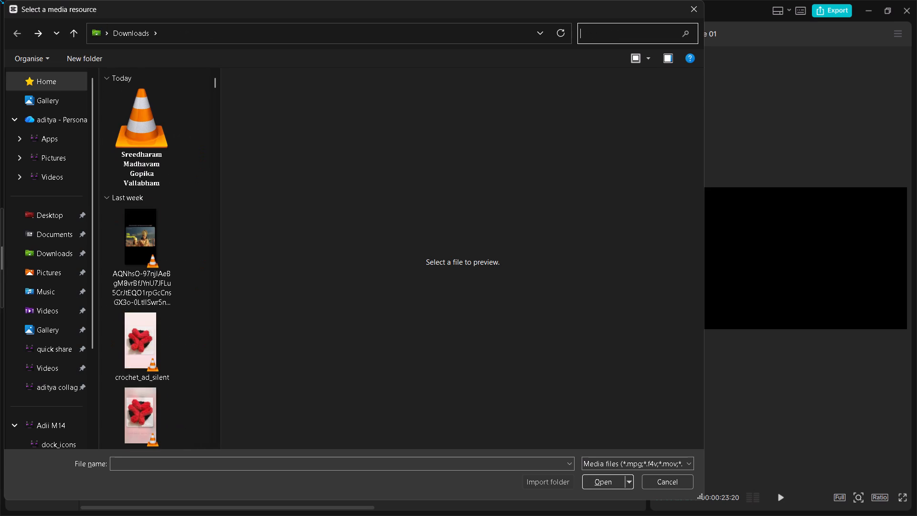
Search the Home location for "black" and import the plain black image into the project media.
triple_click(35, 75)
double_click(35, 75)
left_click_drag(35, 75, 628, 39)
left_click(628, 39)
left_click(618, 33)
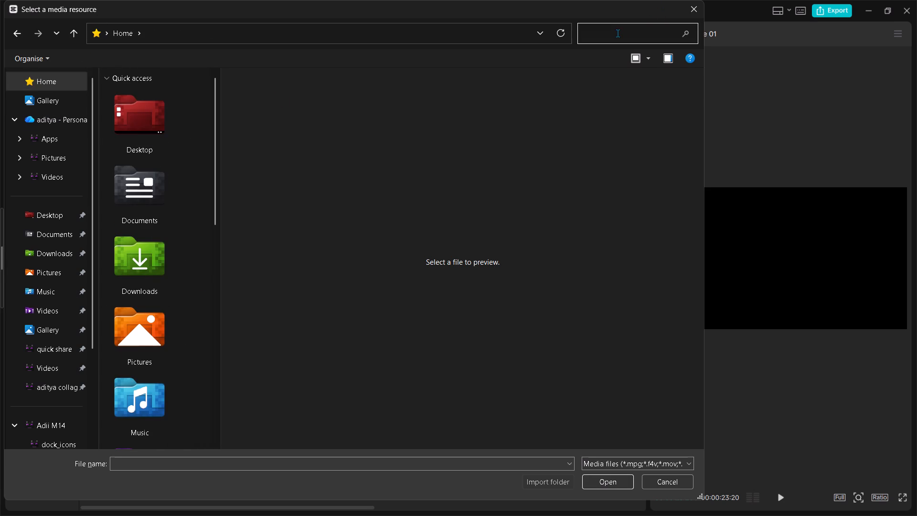
type("balck")
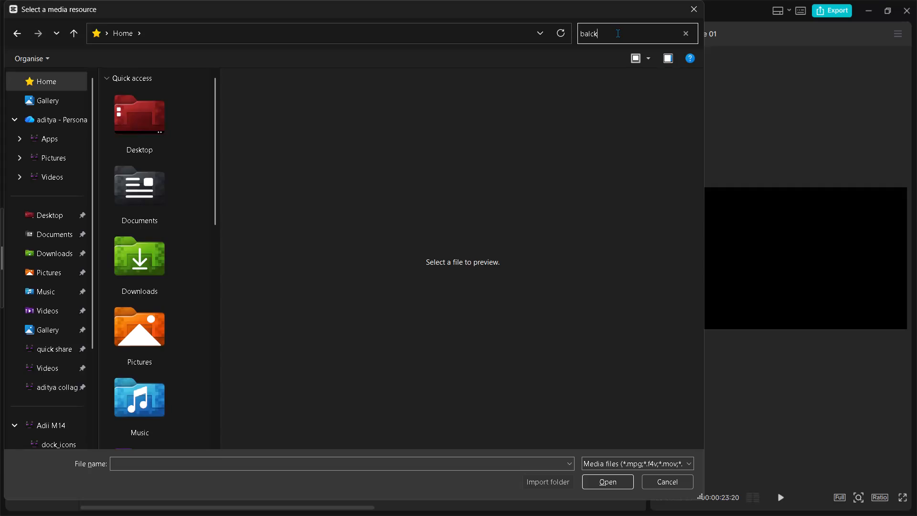
key("BackSpace")
key("BackSpace")
key("BackSpace")
key("BackSpace")
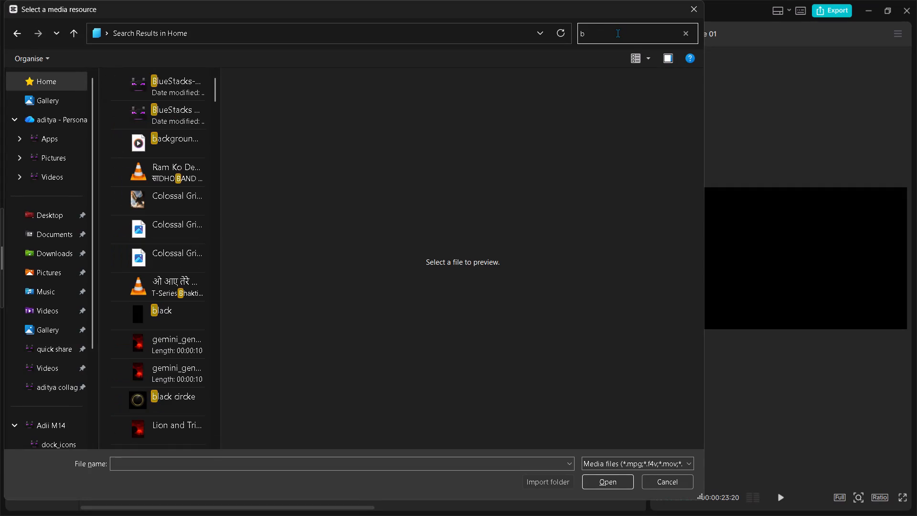
type("lack")
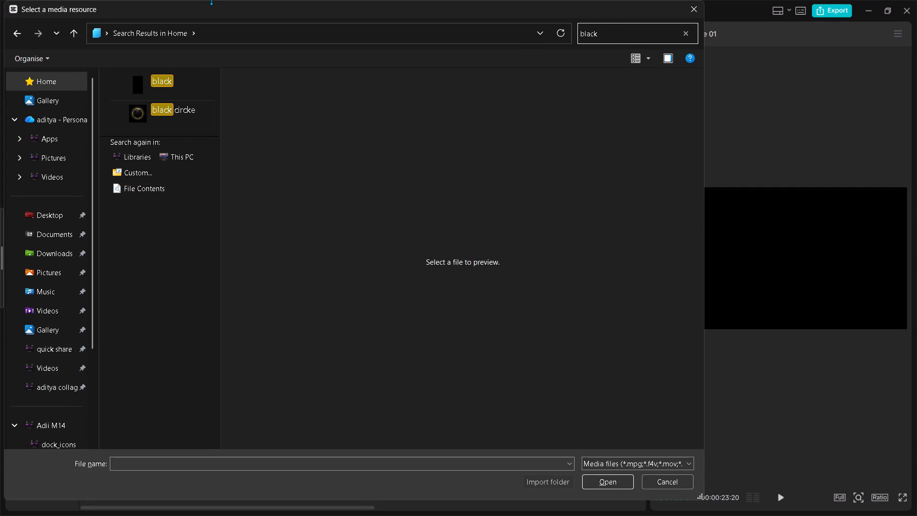
left_click(172, 90)
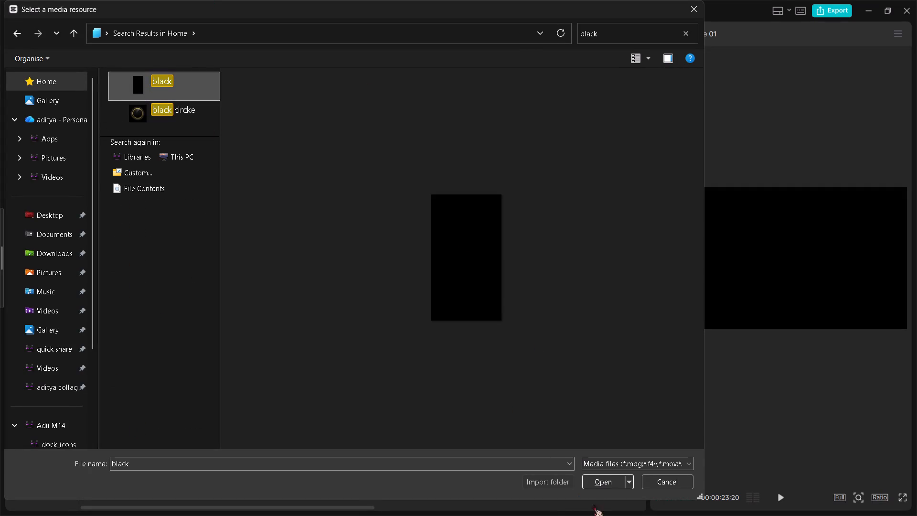
left_click(598, 474)
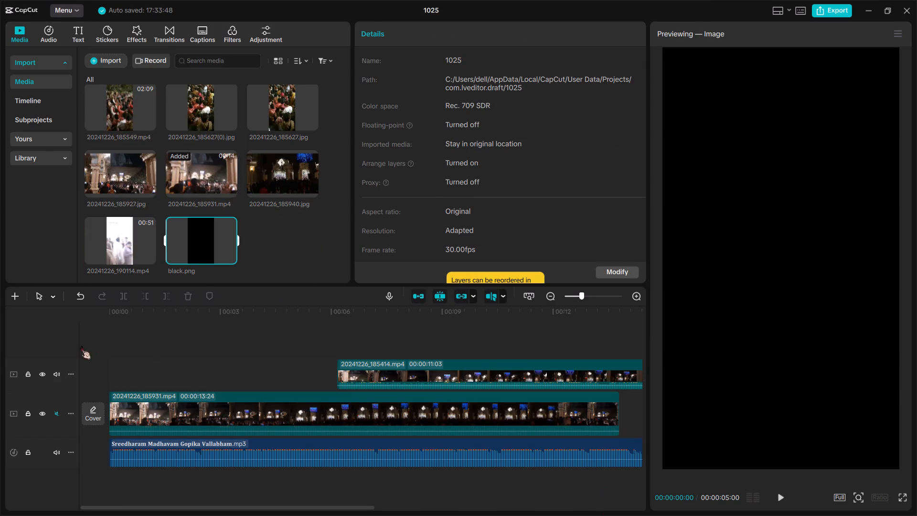
Insert black.png at the start of the main track, ahead of the 20241226_185931.mp4 clip.
left_click(193, 246)
left_click_drag(193, 246, 132, 417)
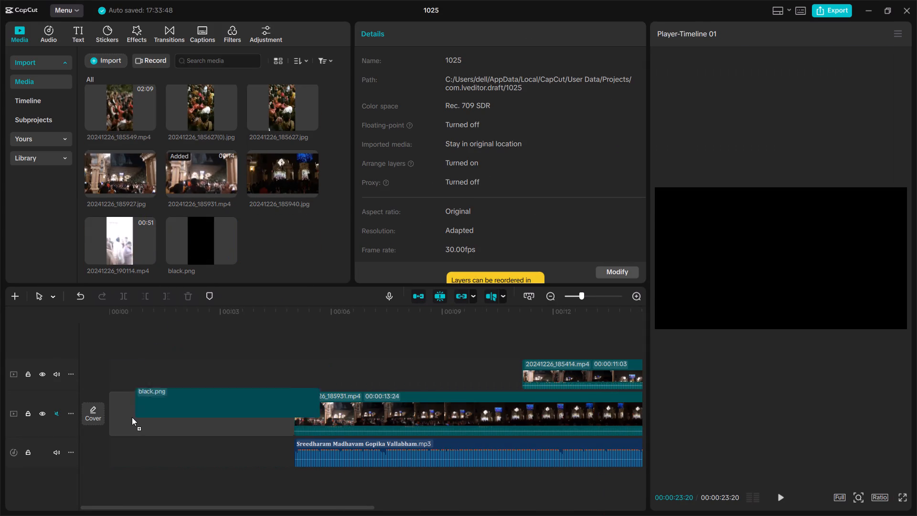
left_click_drag(132, 417, 120, 422)
Move the song clip back to the start of the timeline at 00:00, beneath black.png.
left_click_drag(358, 448, 289, 444)
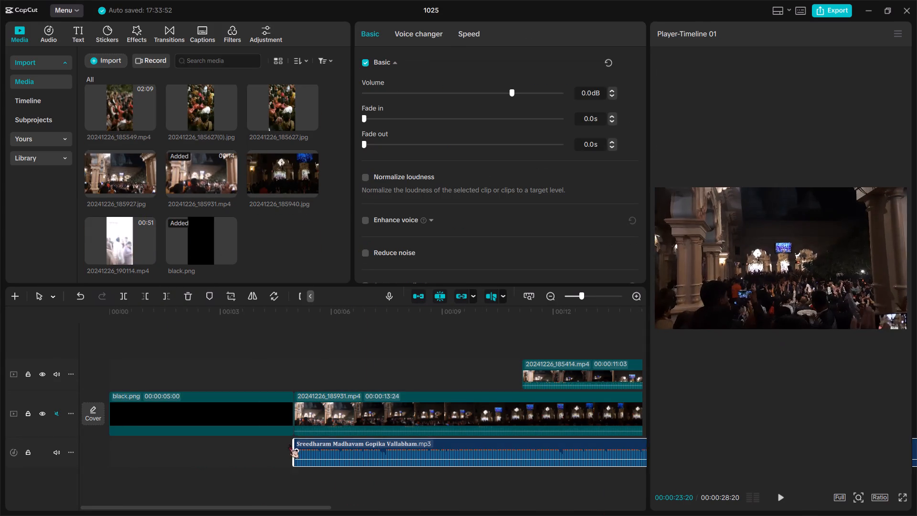
left_click_drag(289, 444, 174, 453)
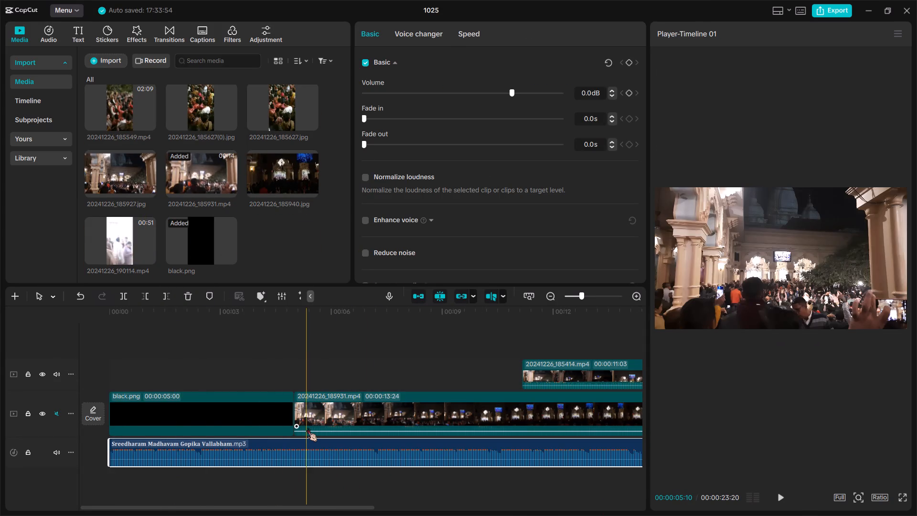
Rotate the black.png clip 90° and scale it to 178% so it fills the frame.
scroll(307, 428, "left", 3)
scroll(307, 428, "right", 2)
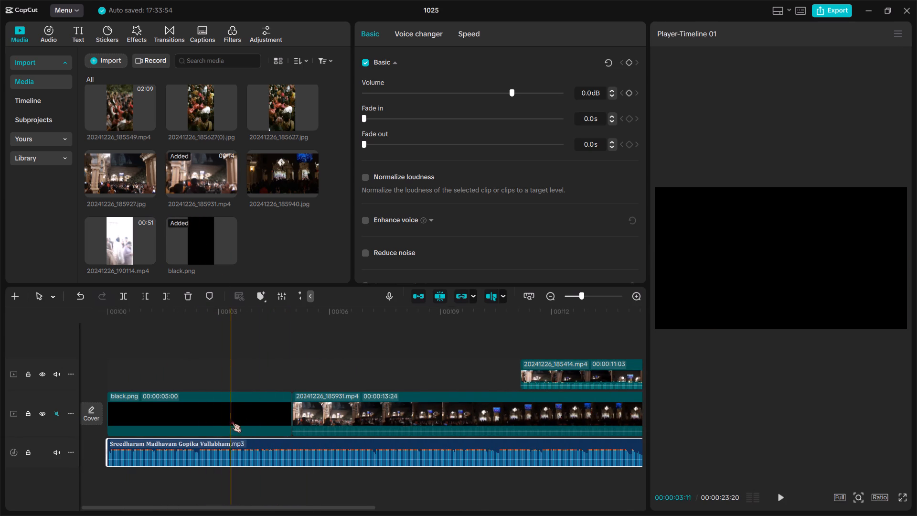
left_click(222, 417)
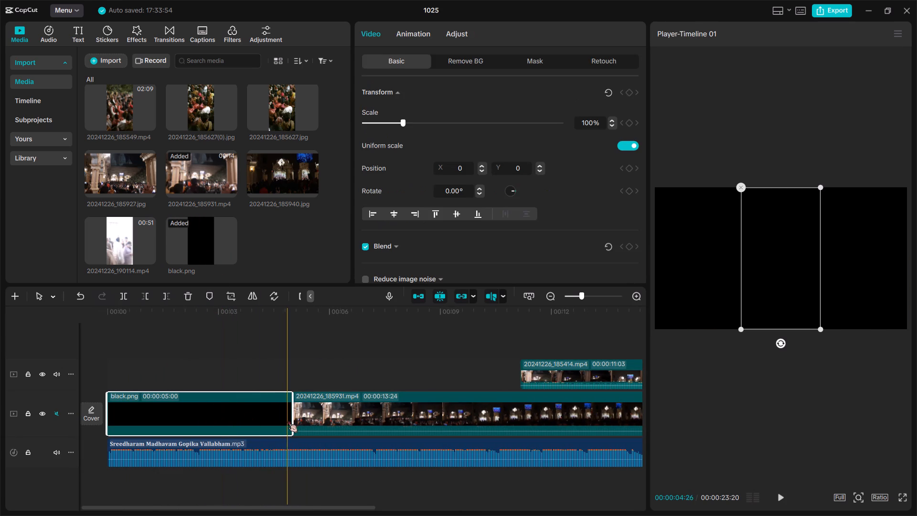
left_click(272, 296)
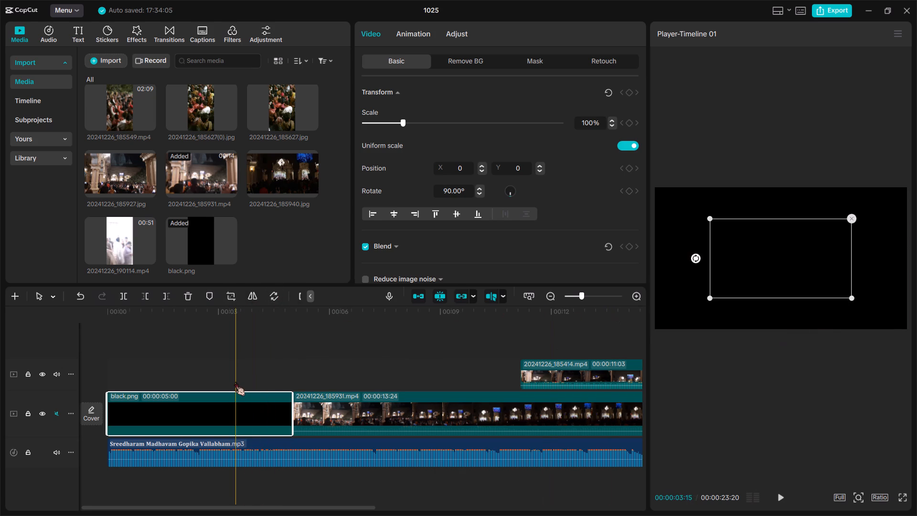
left_click(235, 382)
left_click(238, 396)
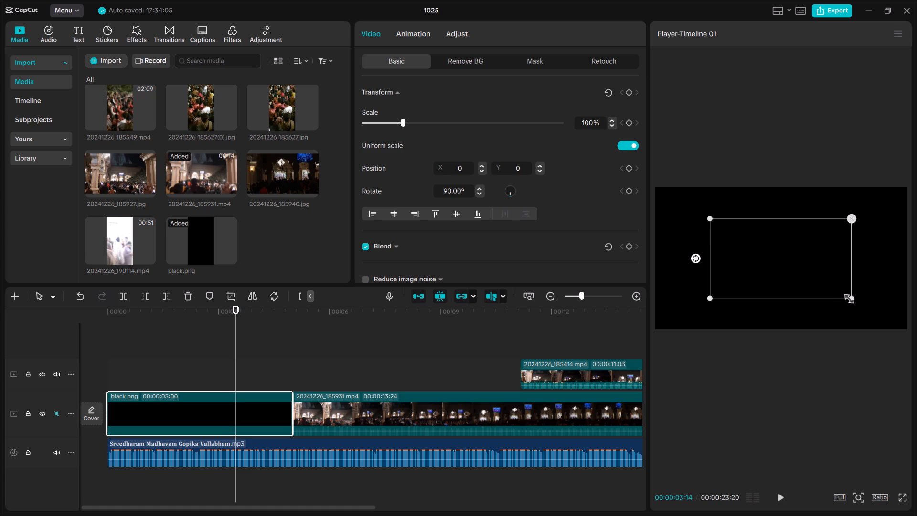
left_click_drag(852, 297, 916, 358)
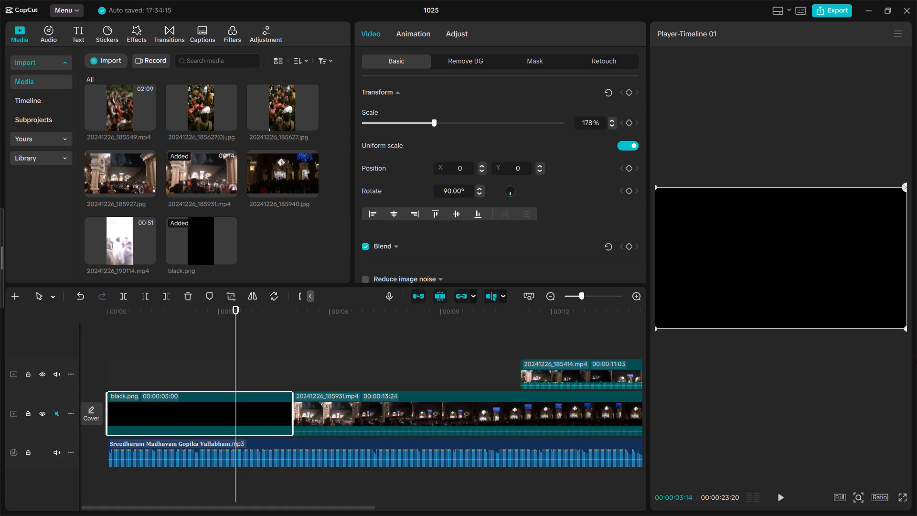
Play from about 00:00:03 to 00:00:12 to review how black.png leads into the temple clips with the song.
key("space")
key("space")
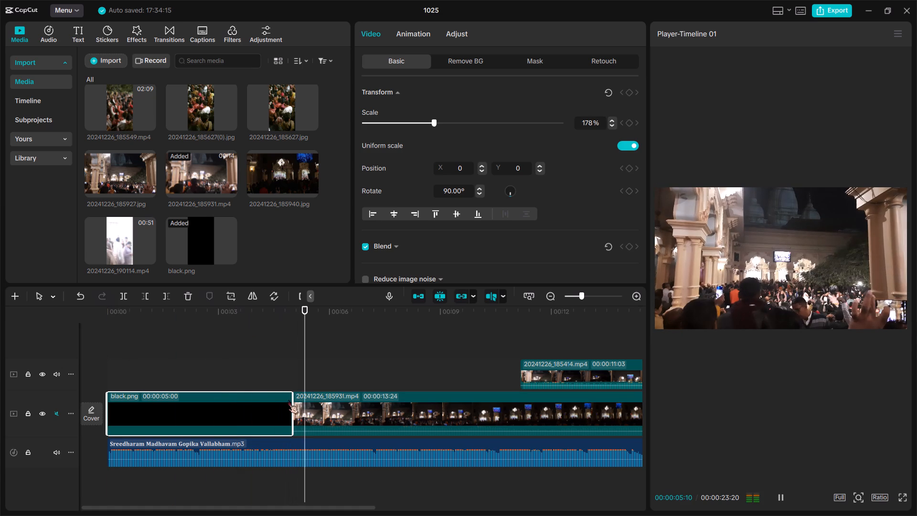
key("space")
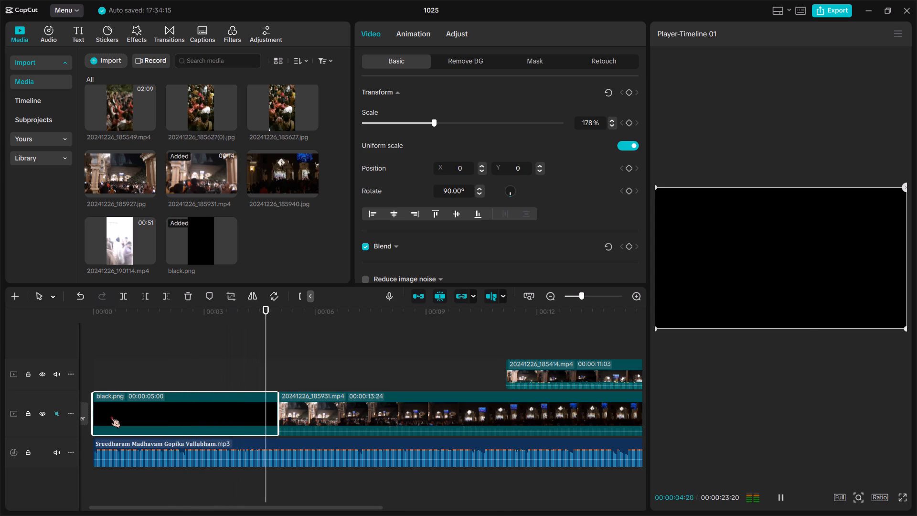
key("space")
key("space")
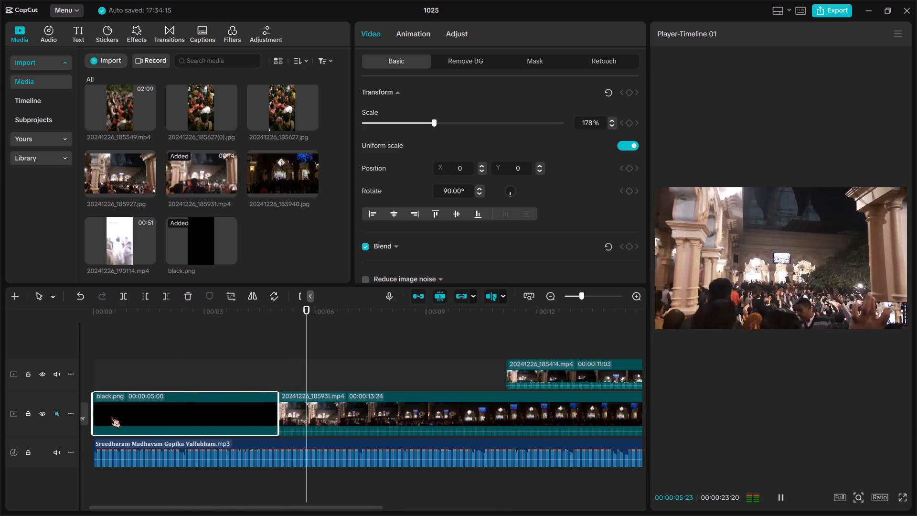
key("space")
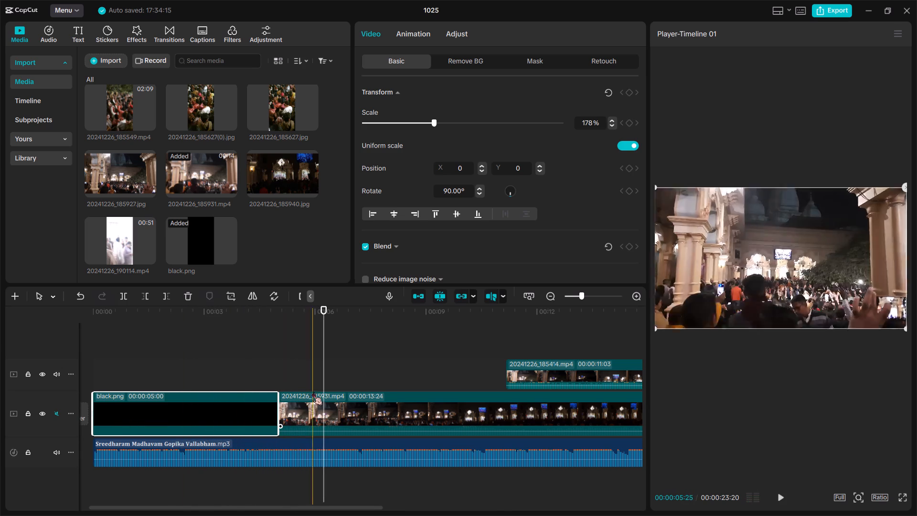
key("space")
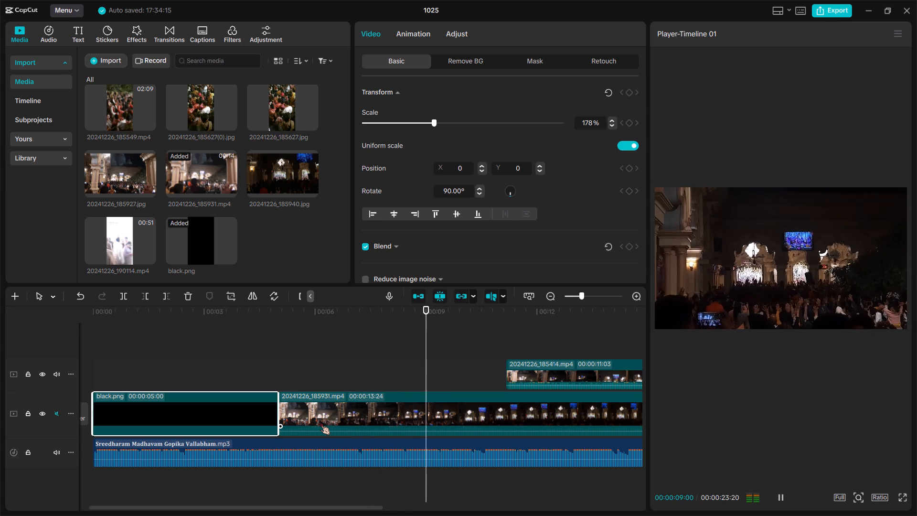
key("space")
key("space")
key("space")
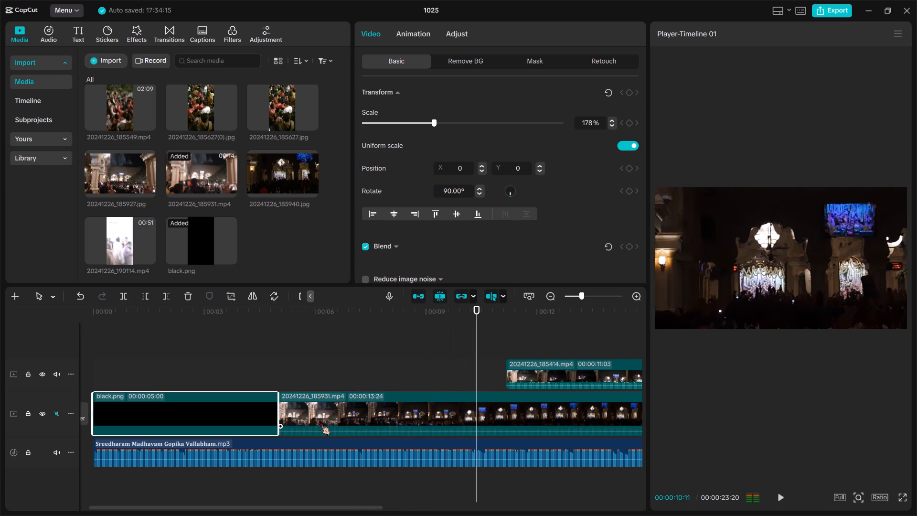
key("space")
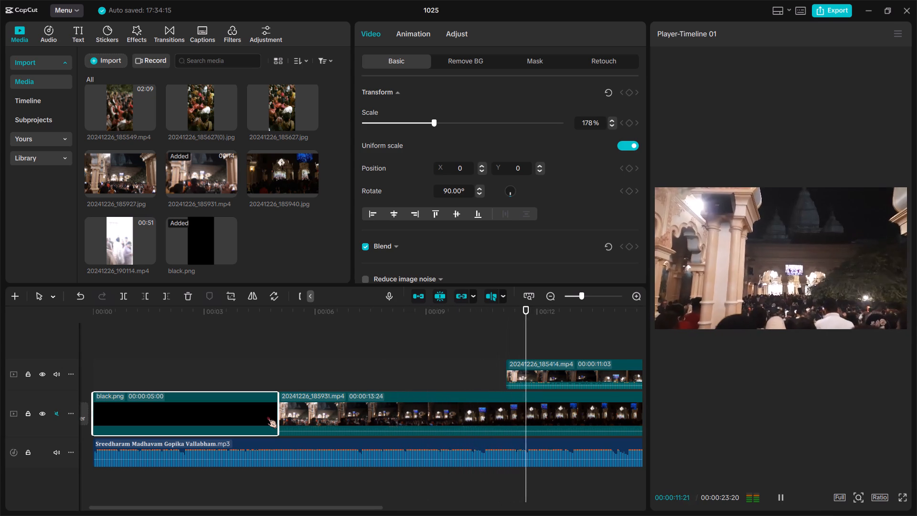
key("space")
Delete the 20241226_185414.mp4 clip from the upper video track.
scroll(267, 414, "left", 2)
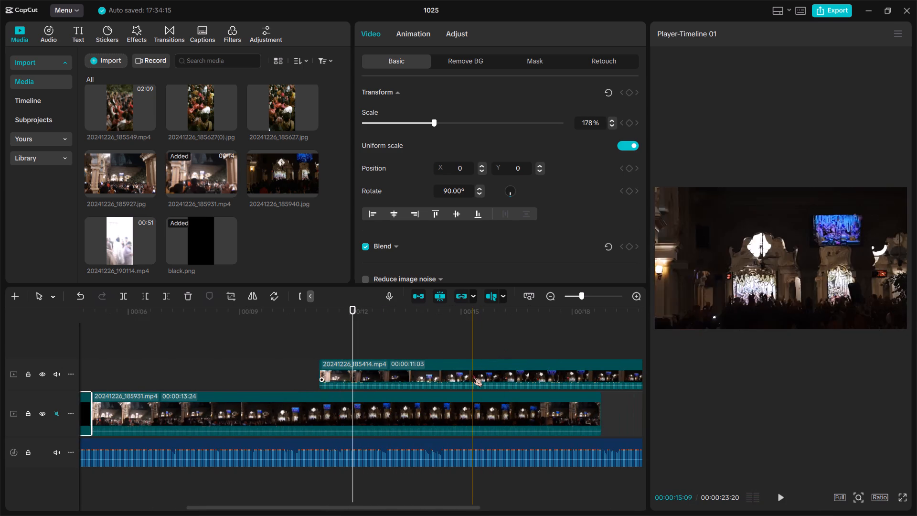
left_click(472, 373)
key("BackSpace")
Play from about 00:00:15 to 00:00:23 to review the end of the 20241226_185931.mp4 clip against the song.
key("space")
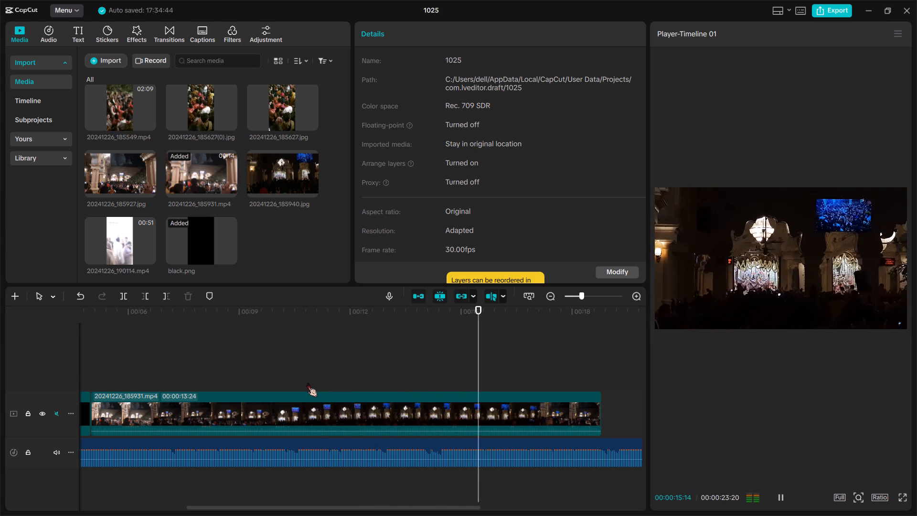
key("space")
key("space")
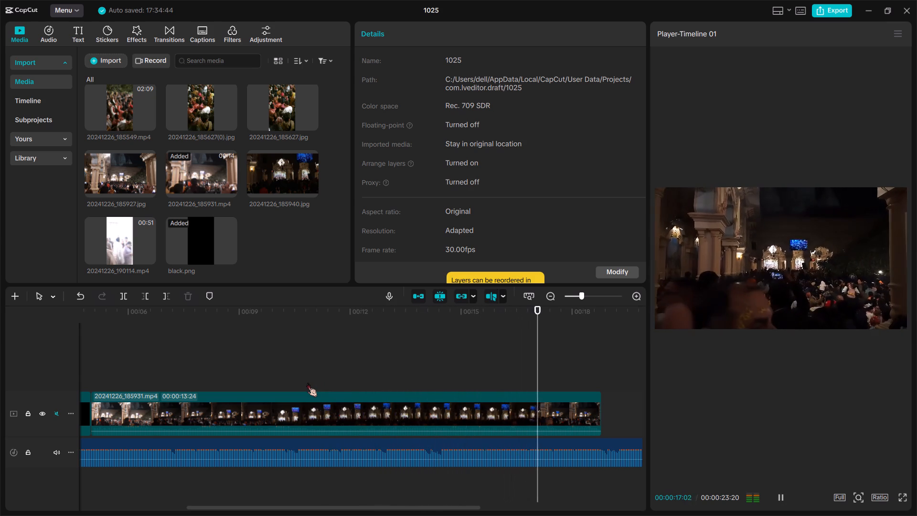
key("space")
key("space")
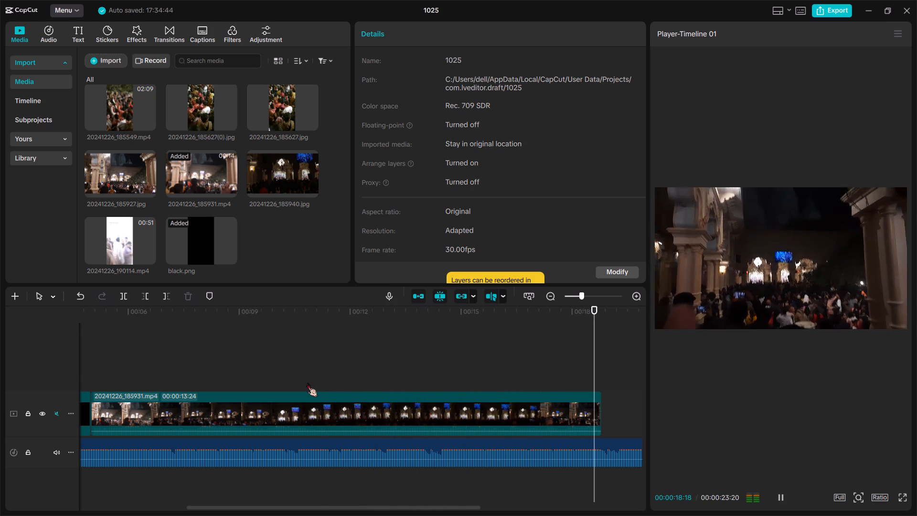
key("space")
key("space")
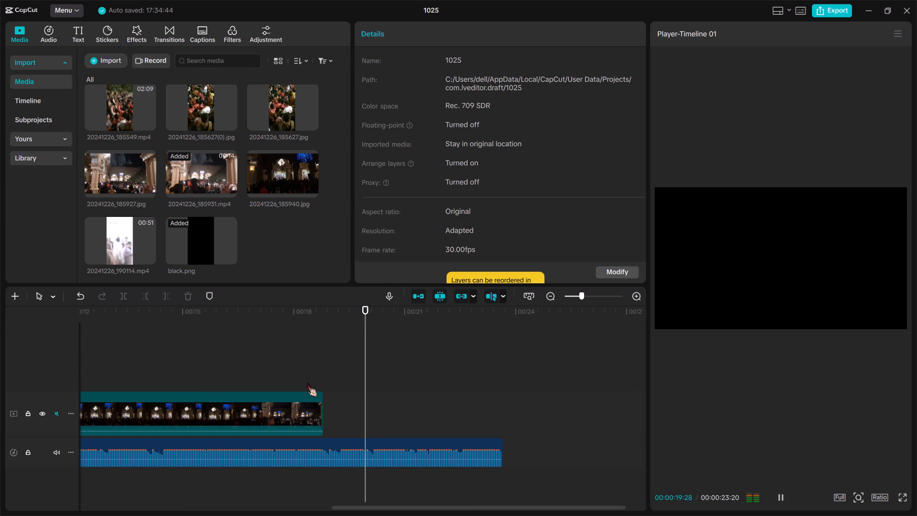
key("space")
key("space")
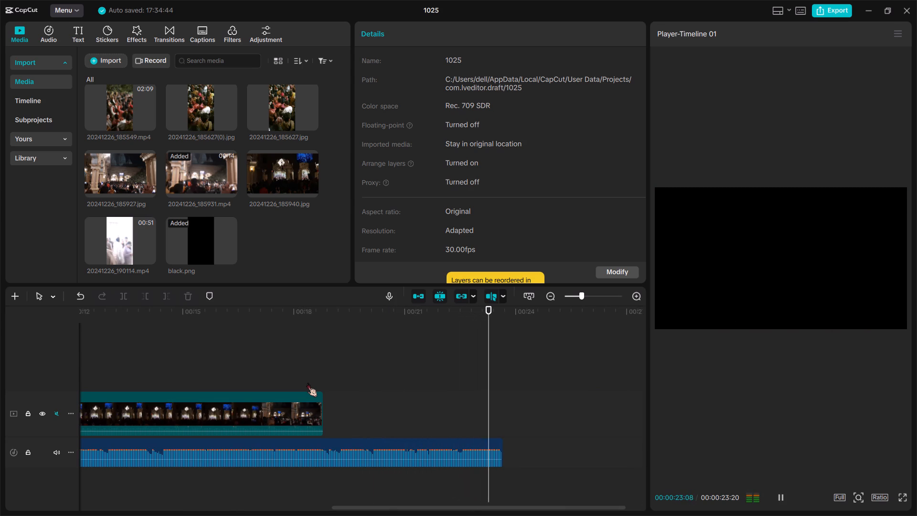
key("space")
Turn on Stabilize for the 20241226_185931.mp4 clip on the main track and open its level options.
left_click(247, 396)
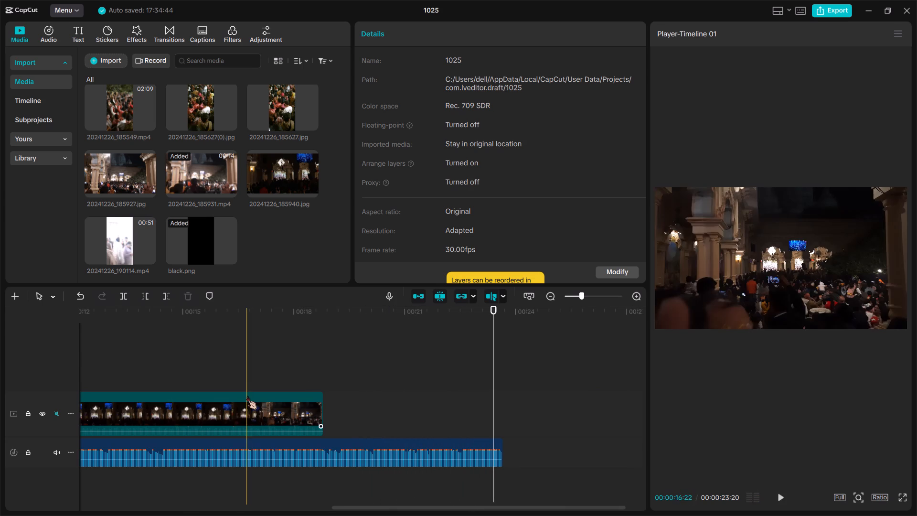
scroll(422, 177, "down", 1)
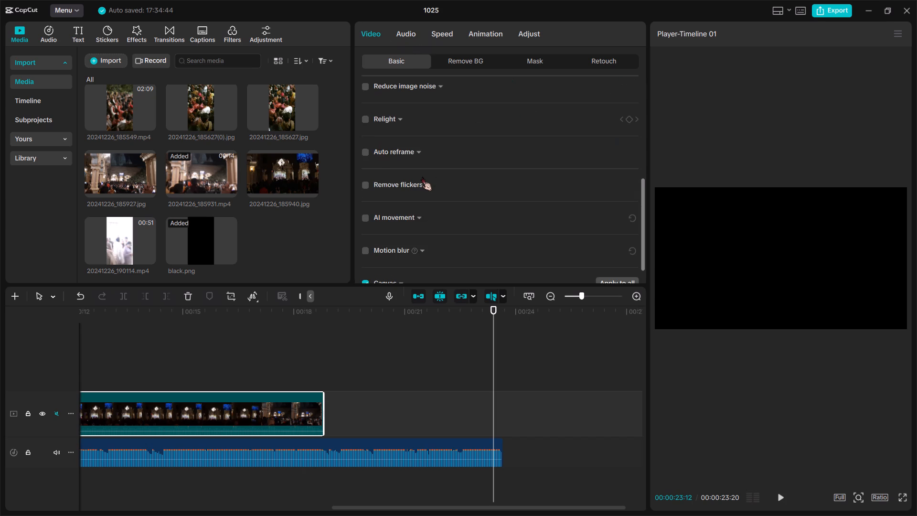
scroll(411, 133, "up", 1)
left_click(365, 139)
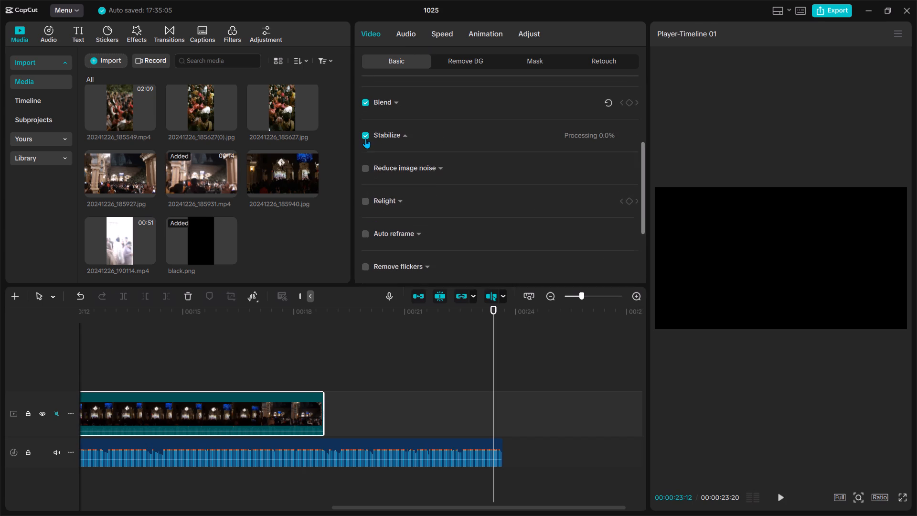
scroll(305, 357, "right", 1)
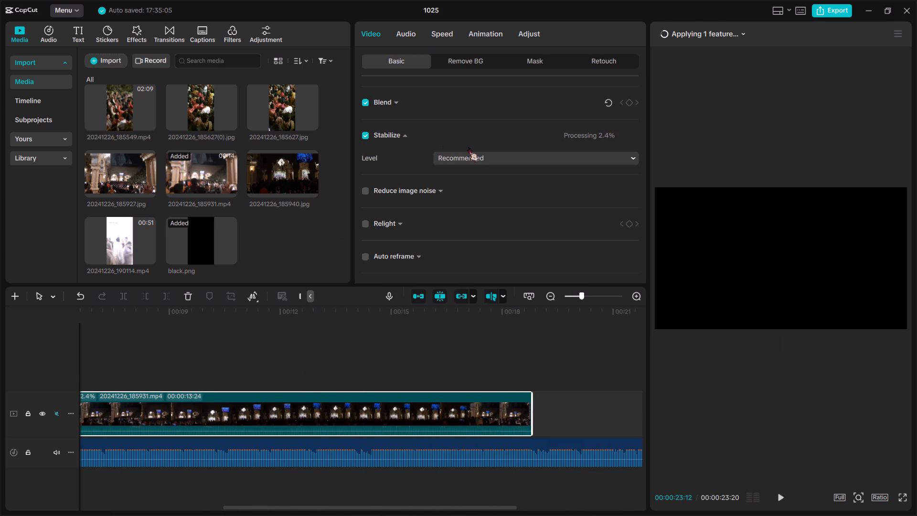
left_click(469, 156)
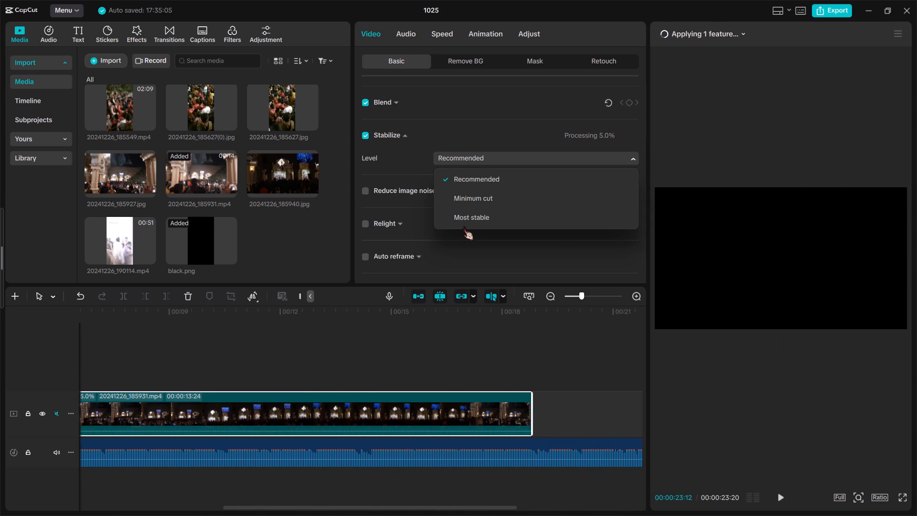
scroll(420, 370, "right", 1)
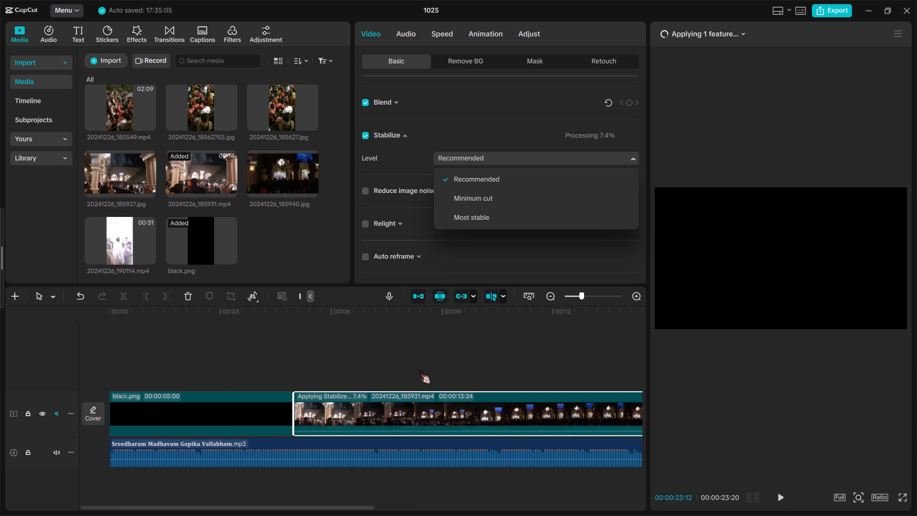
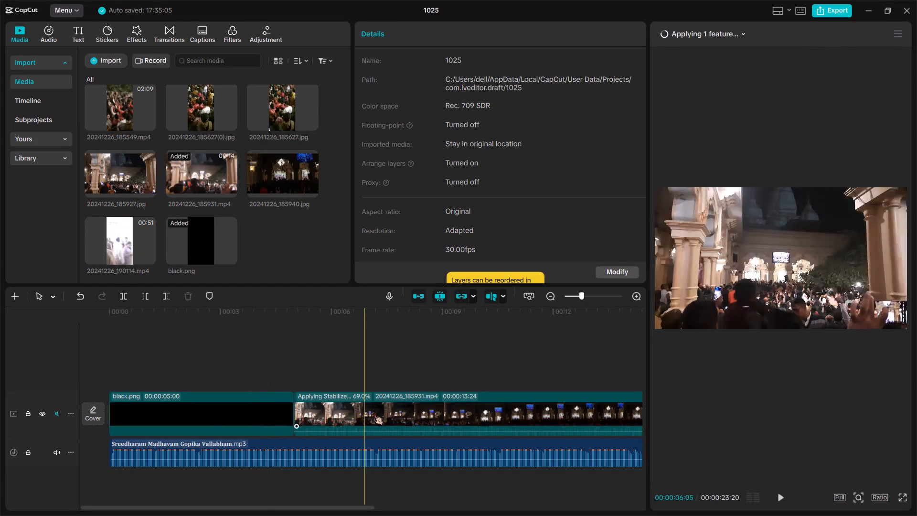
Trim the end of the devotional song to 00:00:14:10, finding the cut point by playing the video with the music.
left_click(373, 411)
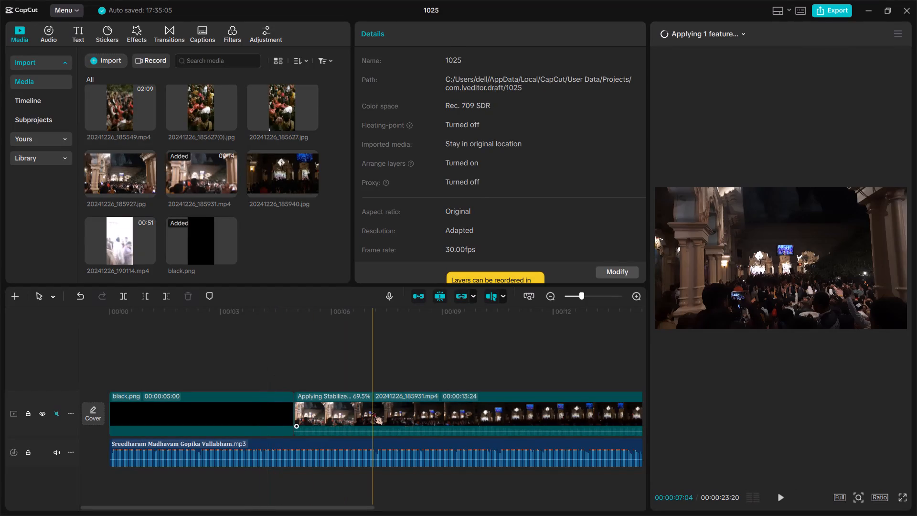
key("space")
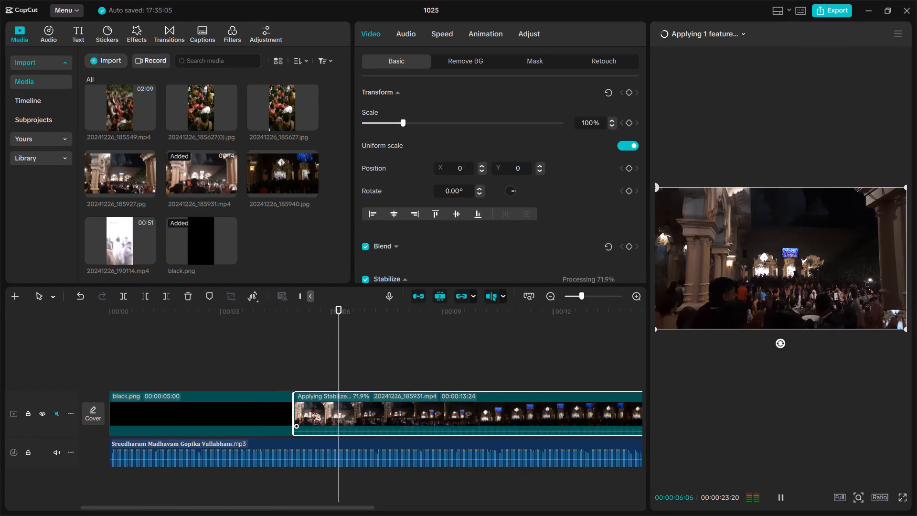
key("space")
left_click(276, 347)
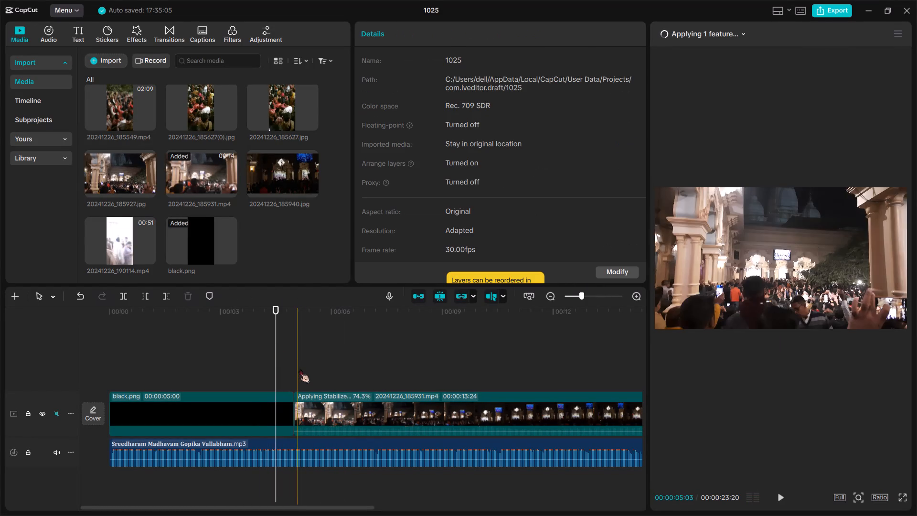
key("space")
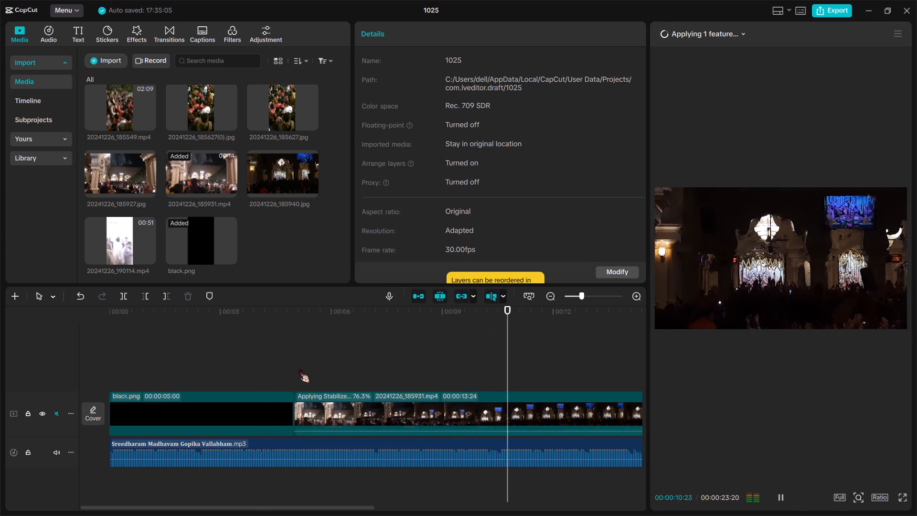
scroll(299, 369, "left", 1)
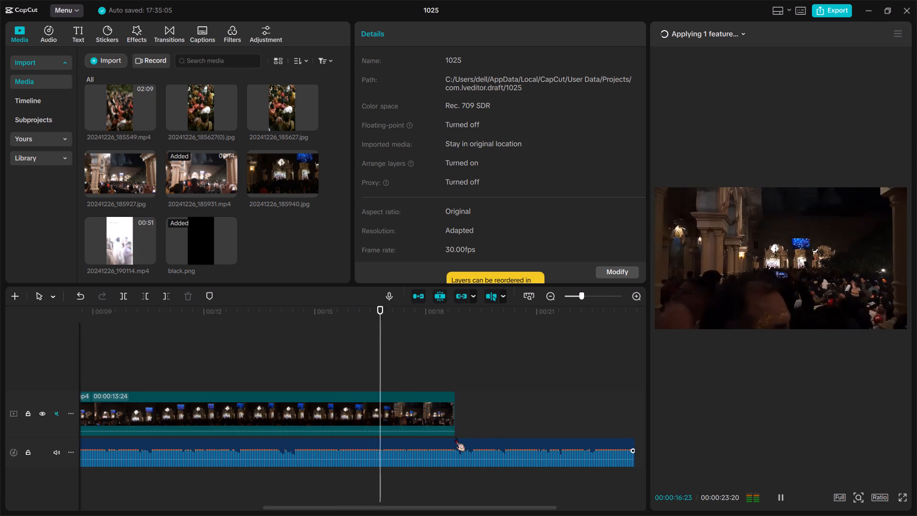
key("space")
key("space")
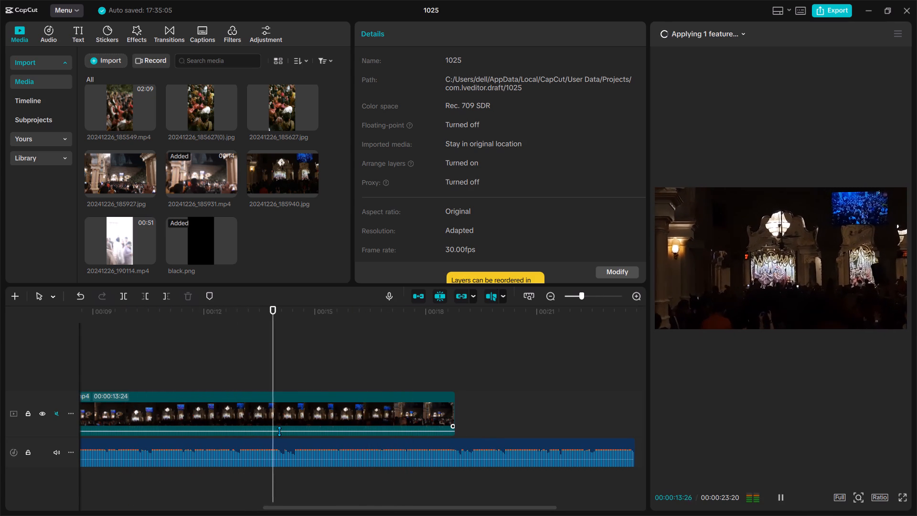
key("space")
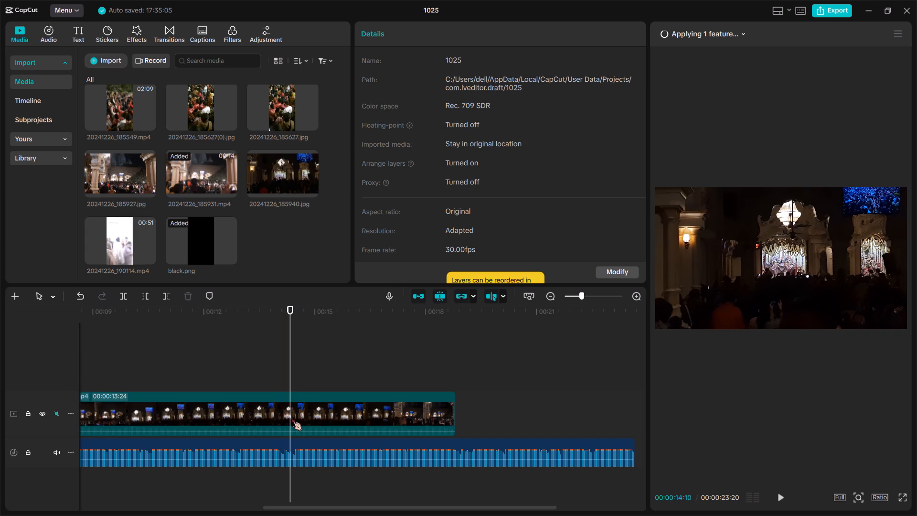
left_click(290, 454)
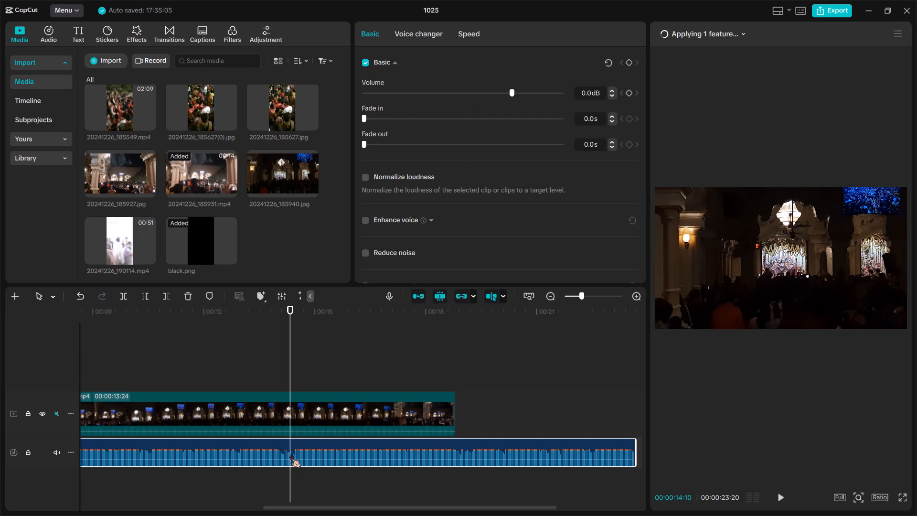
key("w")
Trim the start of the 20241226_185931.mp4 clip at 00:00:06:13, keeping it directly after black.png.
scroll(290, 454, "right", 2)
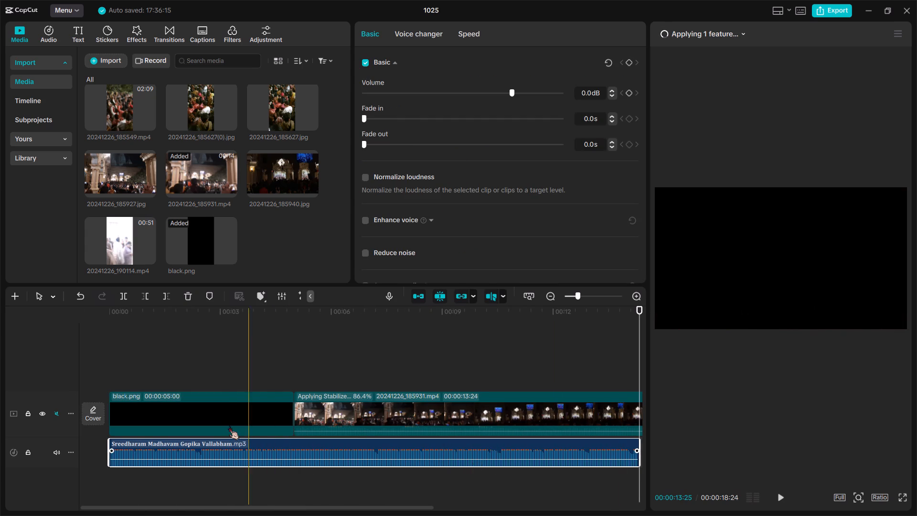
key("space")
scroll(229, 425, "left", 1)
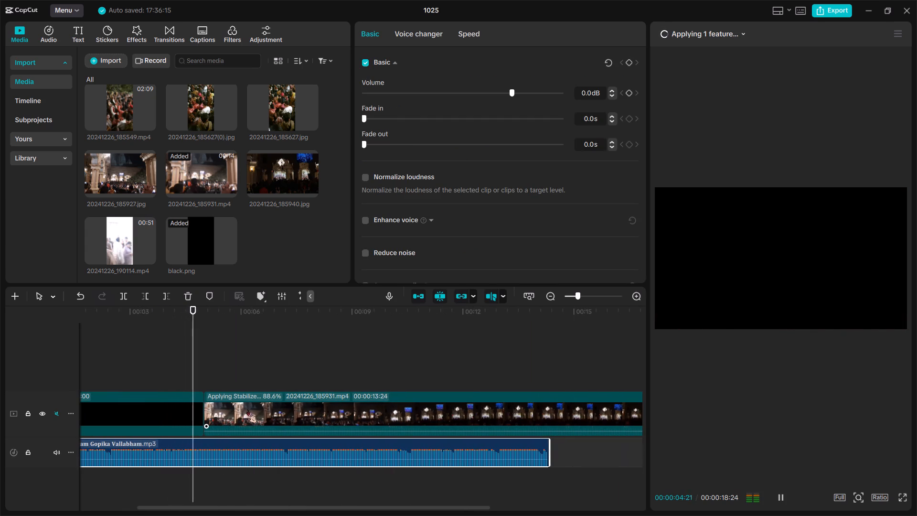
key("space")
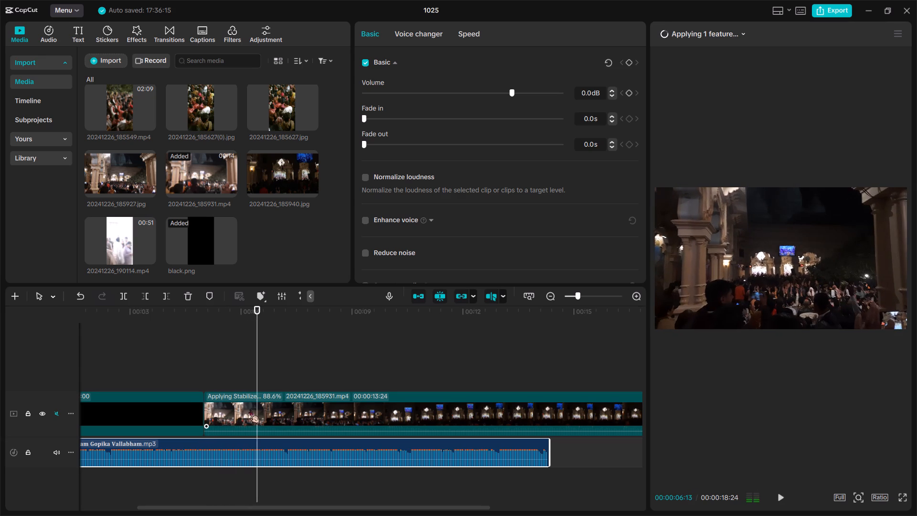
key("q")
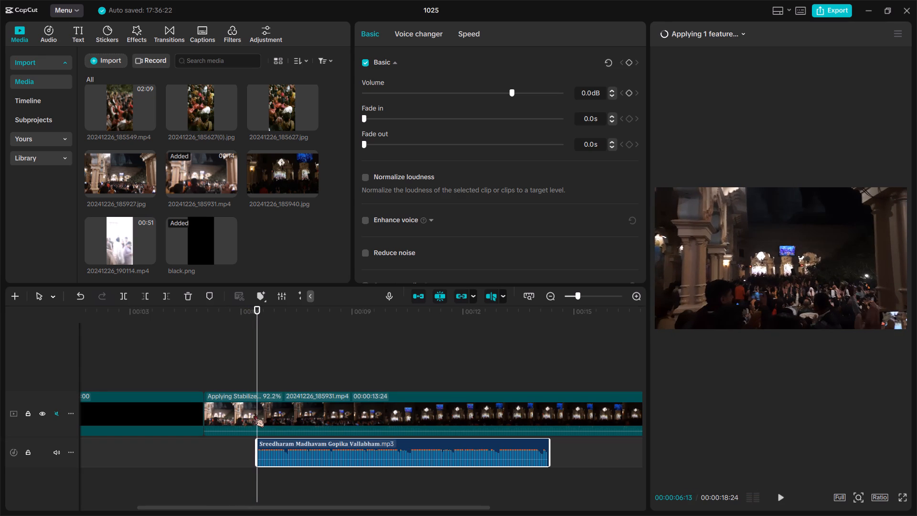
left_click(75, 295)
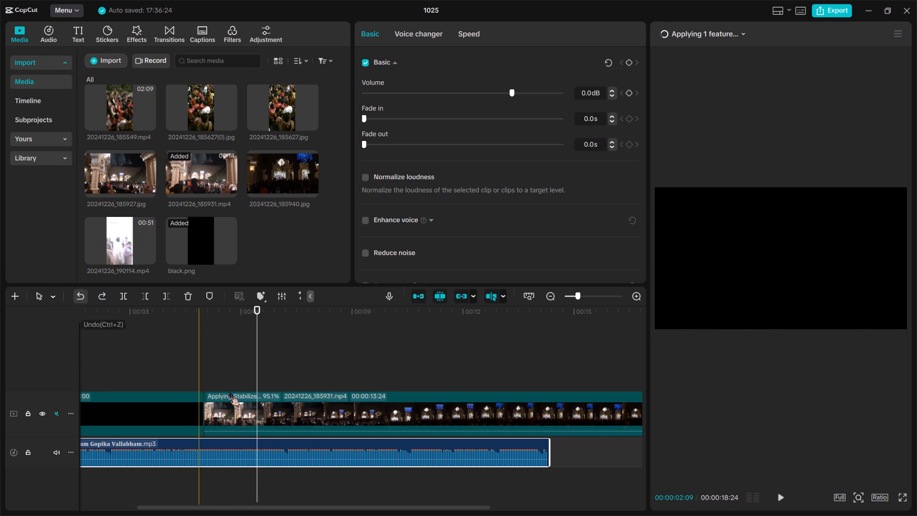
left_click(253, 422)
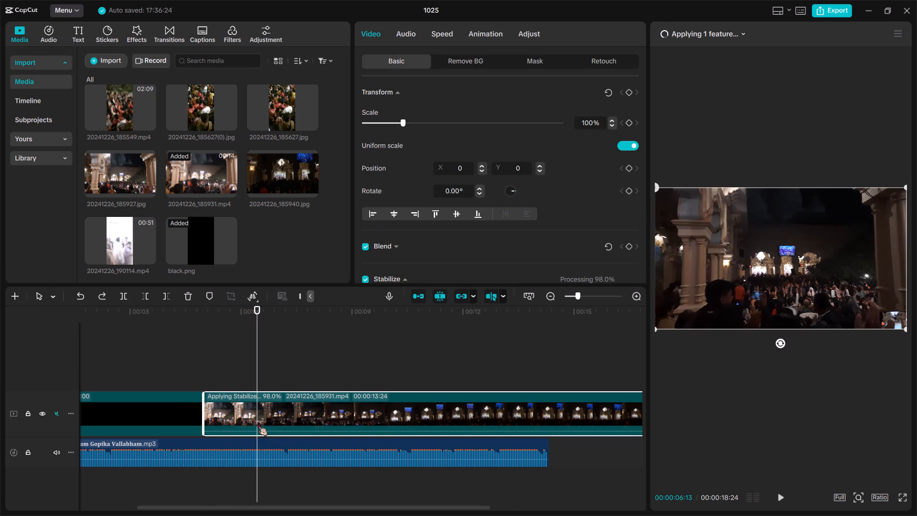
key("q")
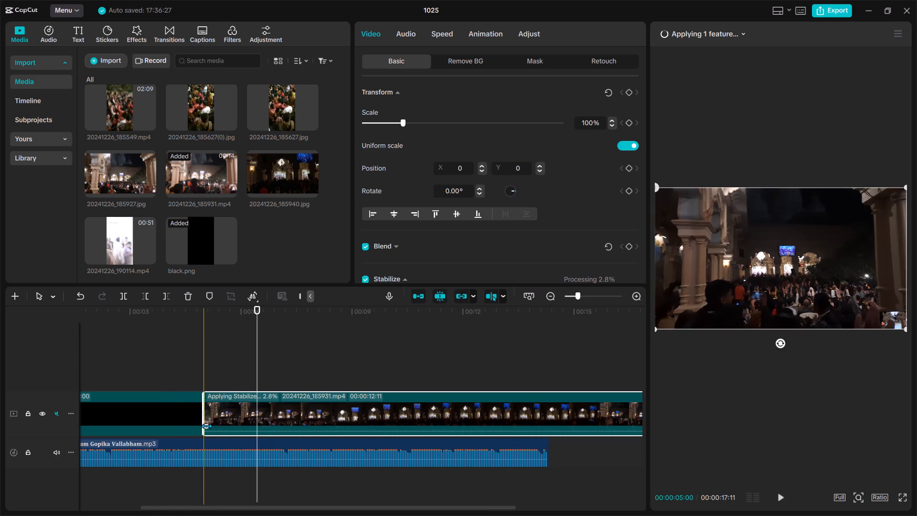
Play the shortened temple clip with the song and trim the clip's end at 00:00:14:10, where the song ends.
key("space")
key("space")
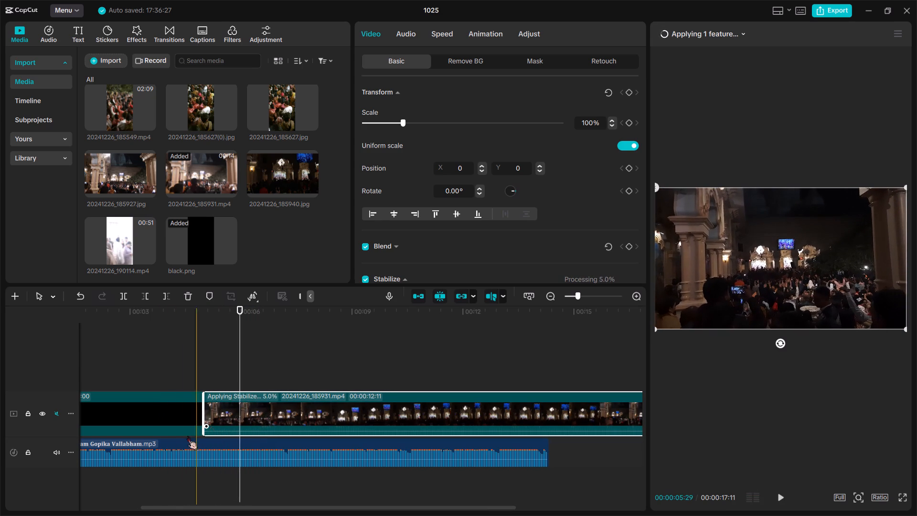
key("space")
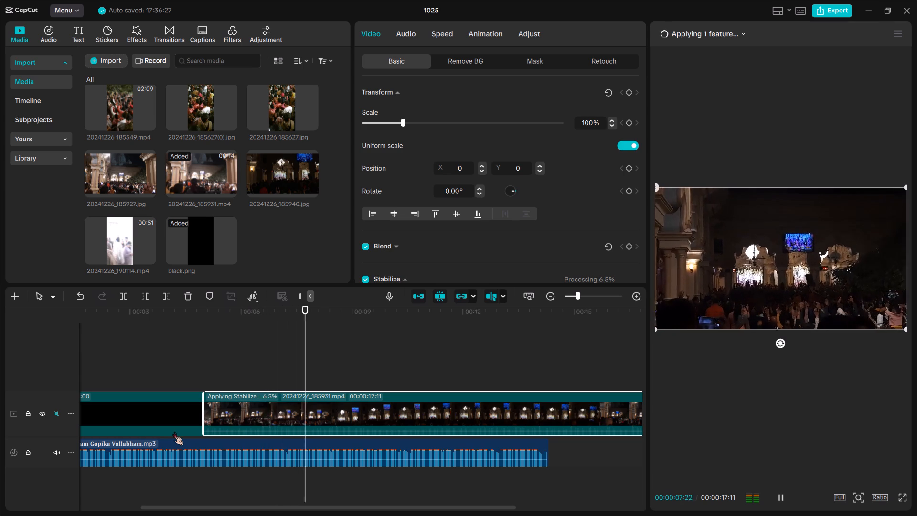
scroll(173, 431, "left", 1)
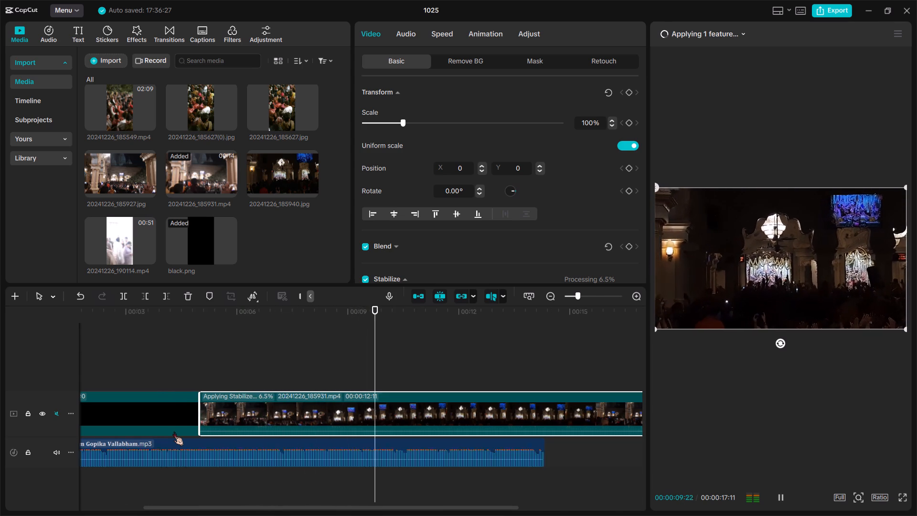
scroll(173, 431, "left", 1)
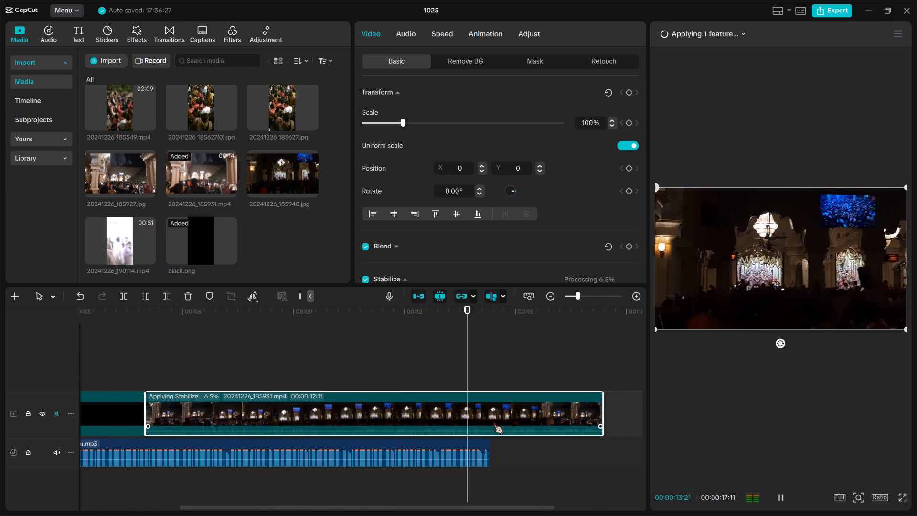
key("space")
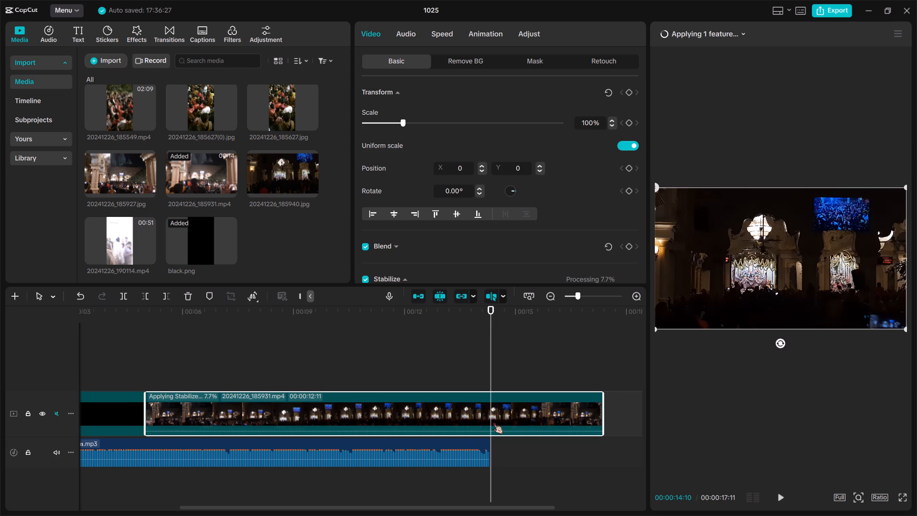
key("w")
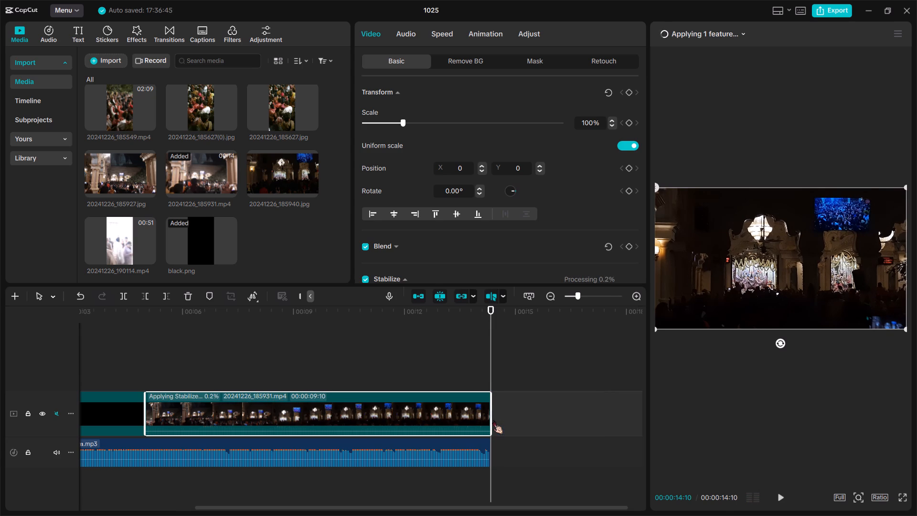
Add a default text clip on a new track above black.png, starting at the beginning of the timeline.
scroll(297, 449, "right", 1)
scroll(297, 449, "down", 4, "ctrl")
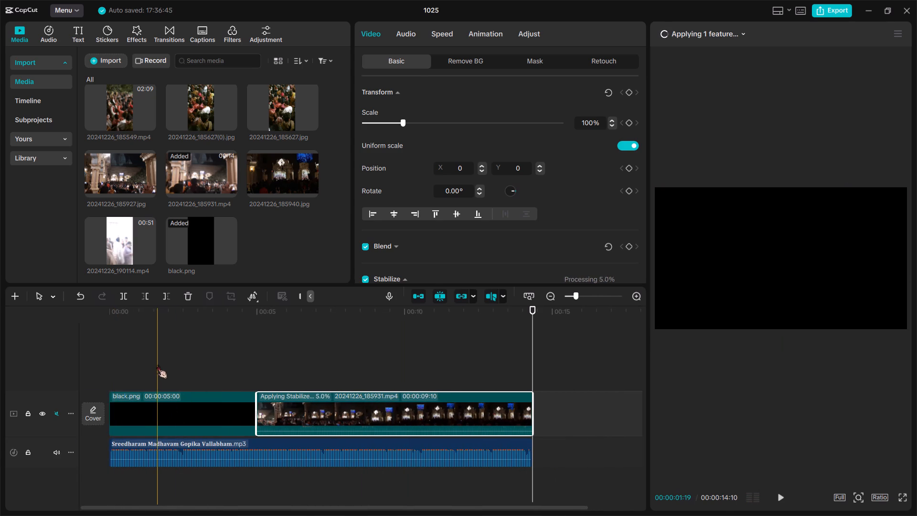
double_click(157, 365)
left_click(172, 410)
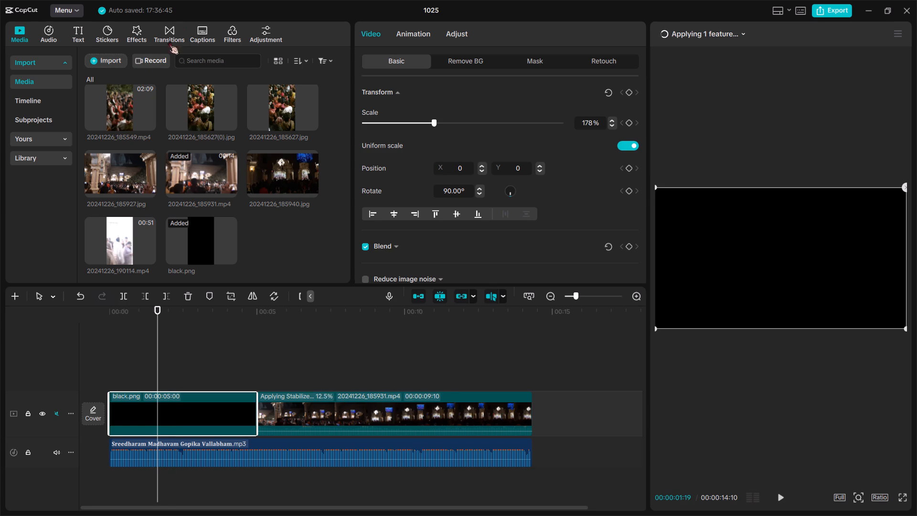
left_click(73, 30)
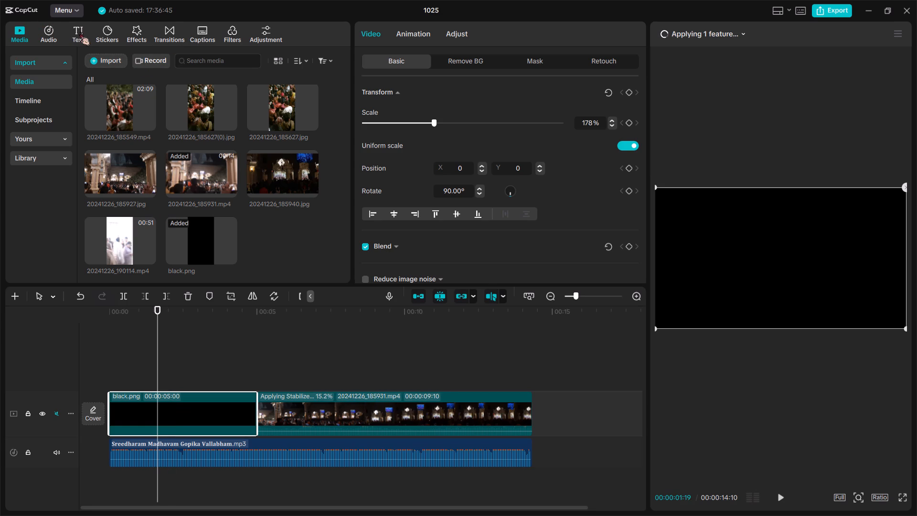
double_click(80, 32)
left_click_drag(106, 79, 134, 391)
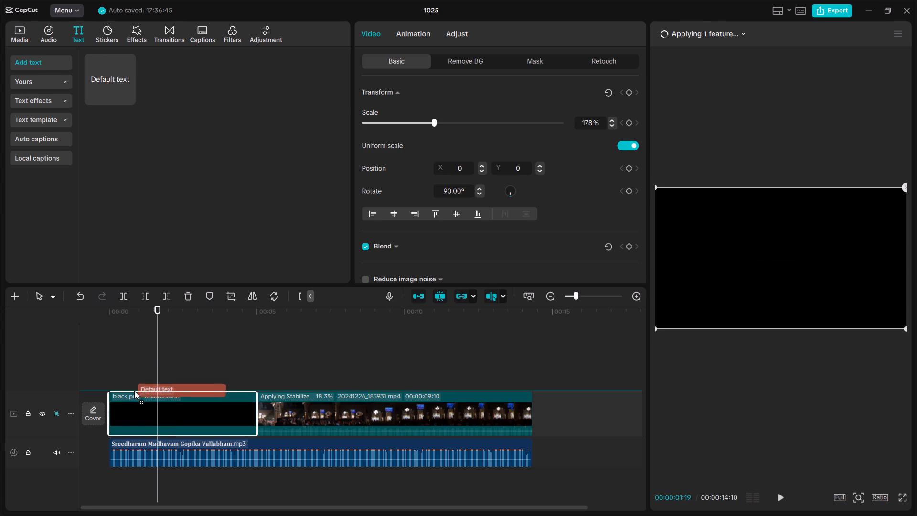
left_click_drag(134, 391, 107, 382)
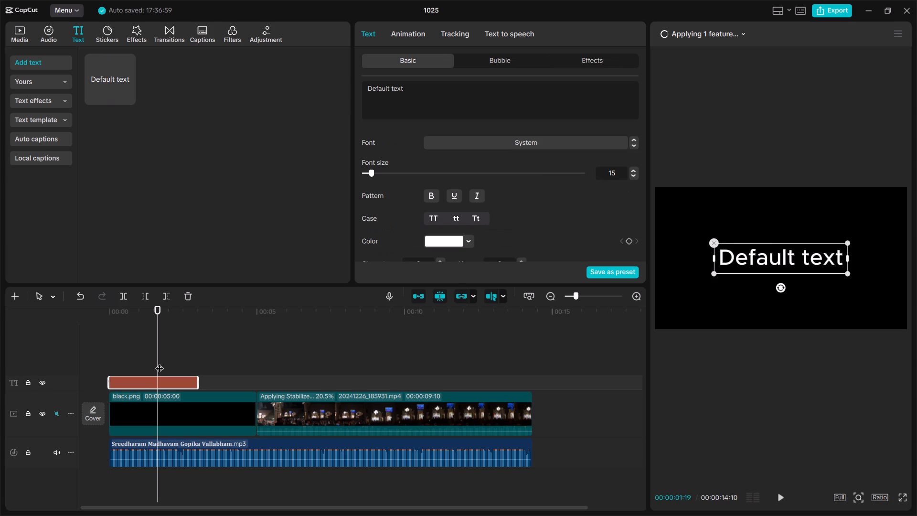
Replace the default wording of the opening title with "when you feel low".
double_click(746, 254)
key("BackSpace")
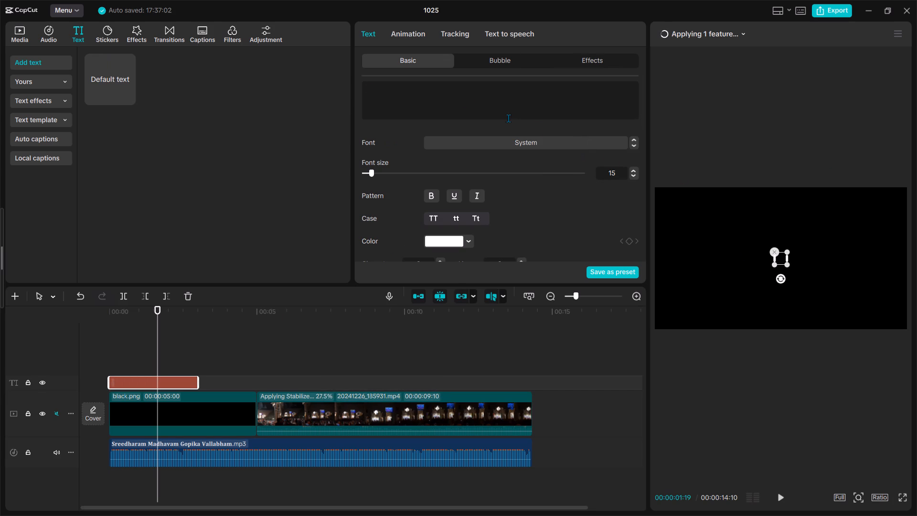
left_click(453, 91)
type("whe")
key("space")
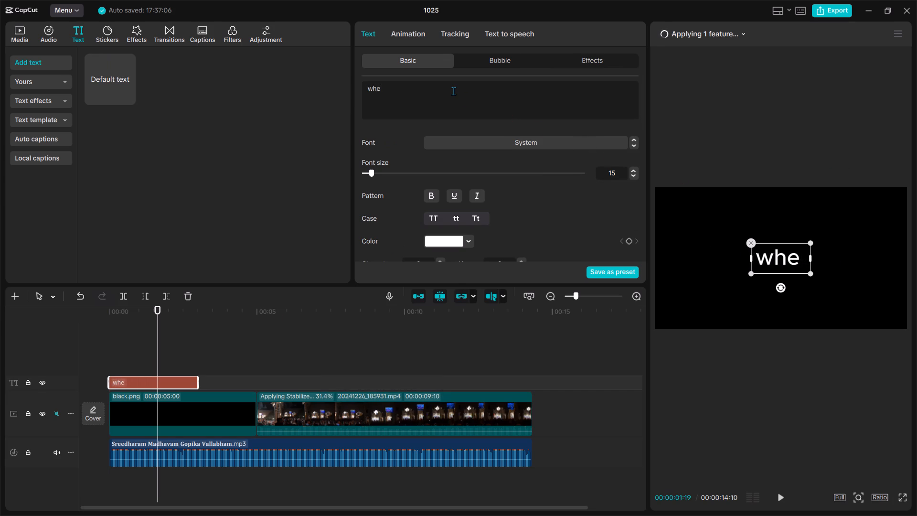
key("BackSpace")
type("n")
key("space")
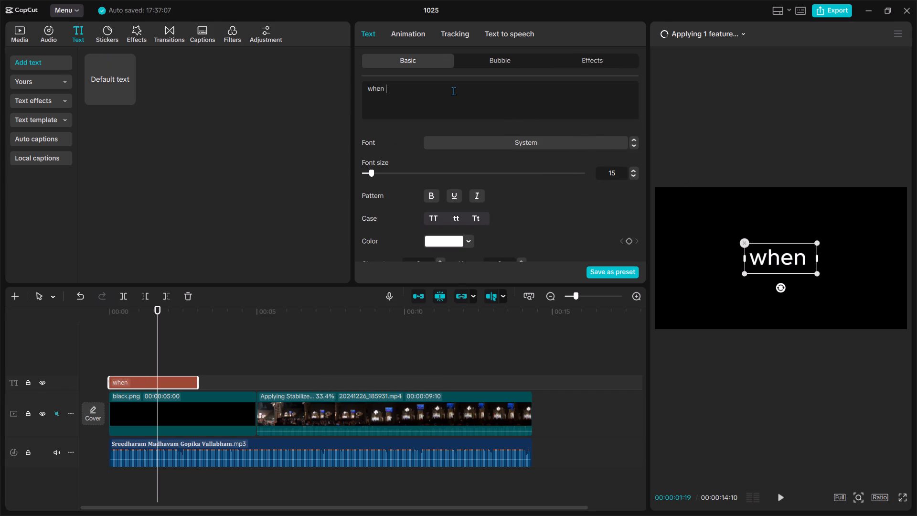
type("you")
key("space")
type("feel")
key("space")
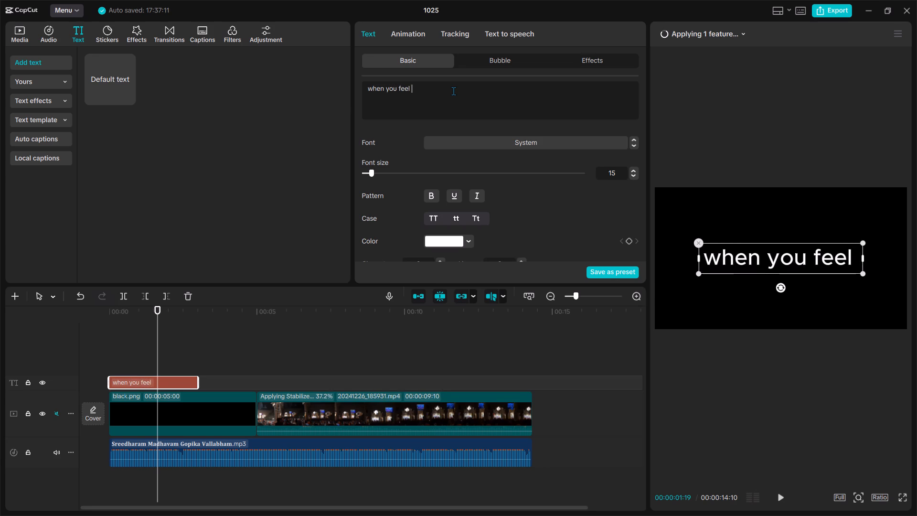
type("low")
key("space")
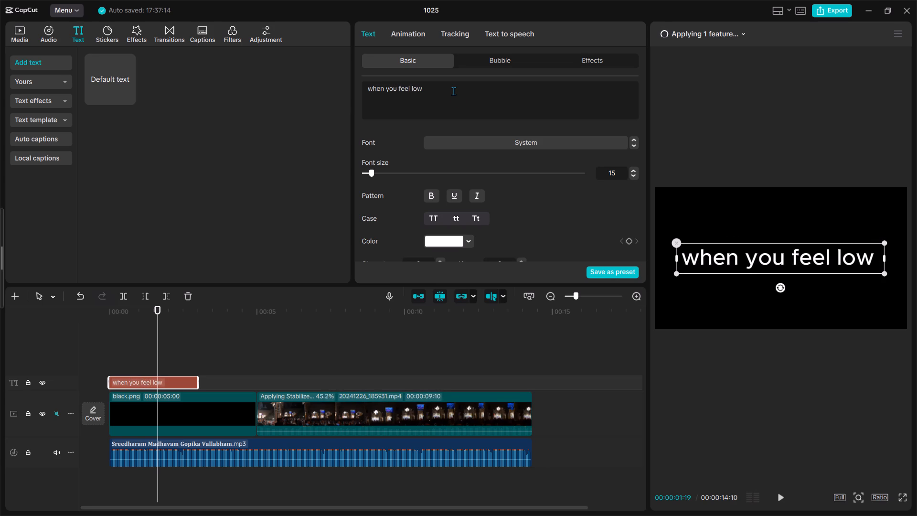
Set the font of the "when you feel low" title to Bell MT.
left_click(410, 180)
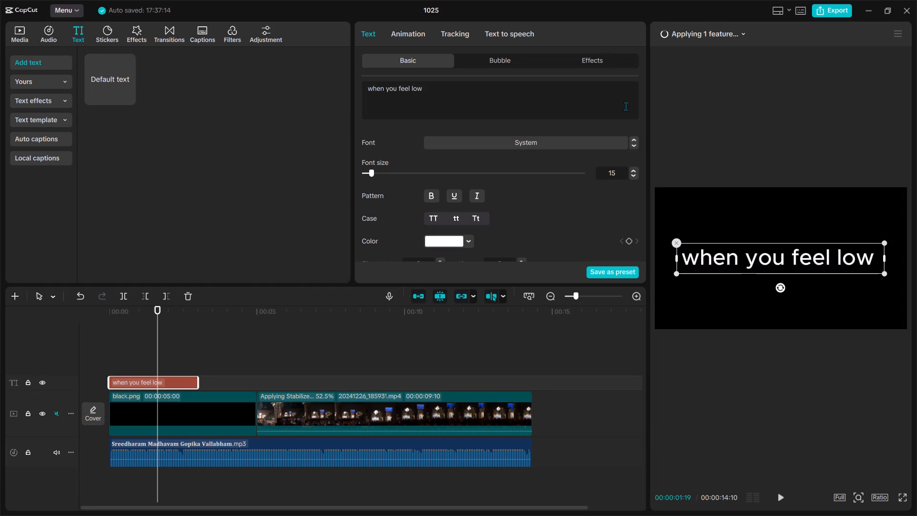
left_click(591, 145)
left_click_drag(512, 133, 513, 140)
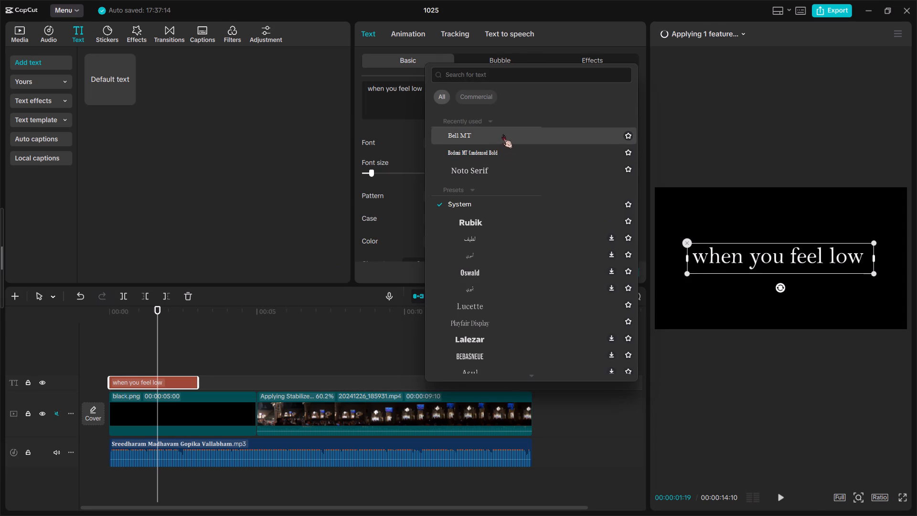
left_click(502, 134)
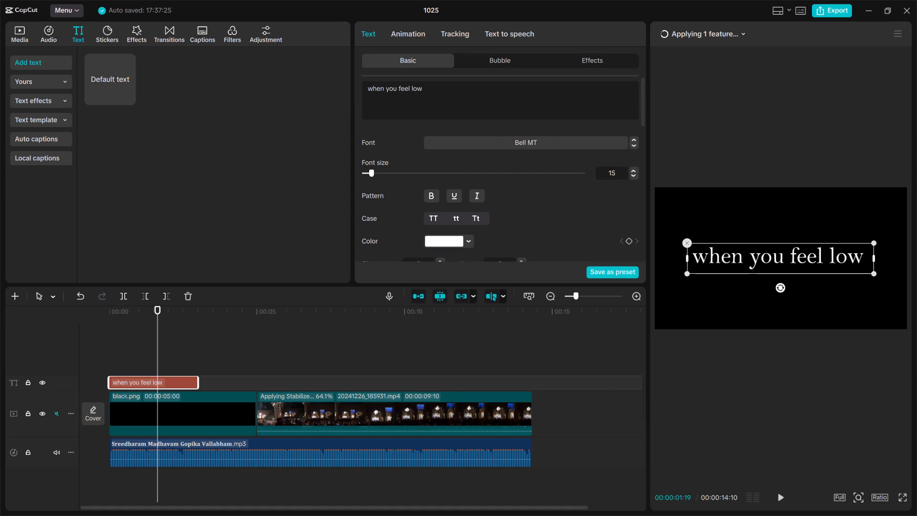
Scale down the "when you feel low" title to about two thirds of its size, keeping it centred in the frame.
left_click_drag(873, 272, 821, 259)
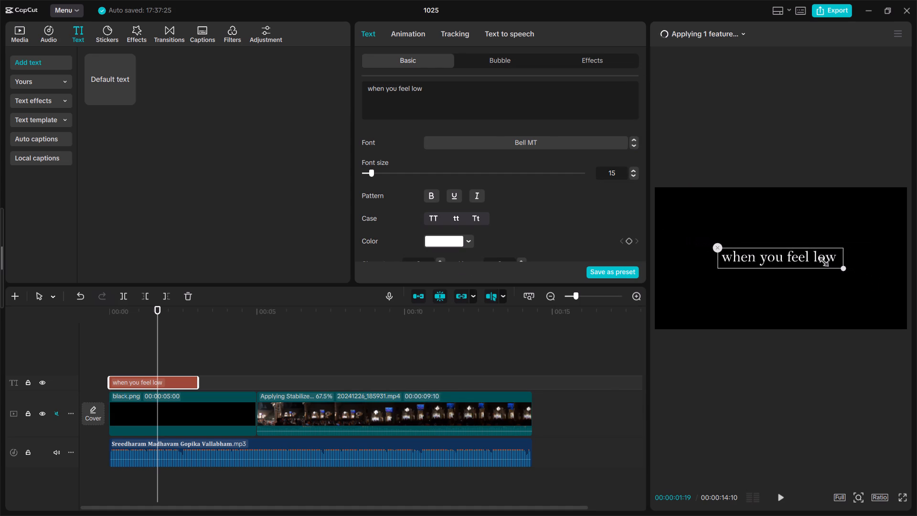
left_click_drag(821, 259, 820, 259)
Change the opening title's wording to "when you feel ..", replacing the word "low" with two dots.
left_click(437, 93)
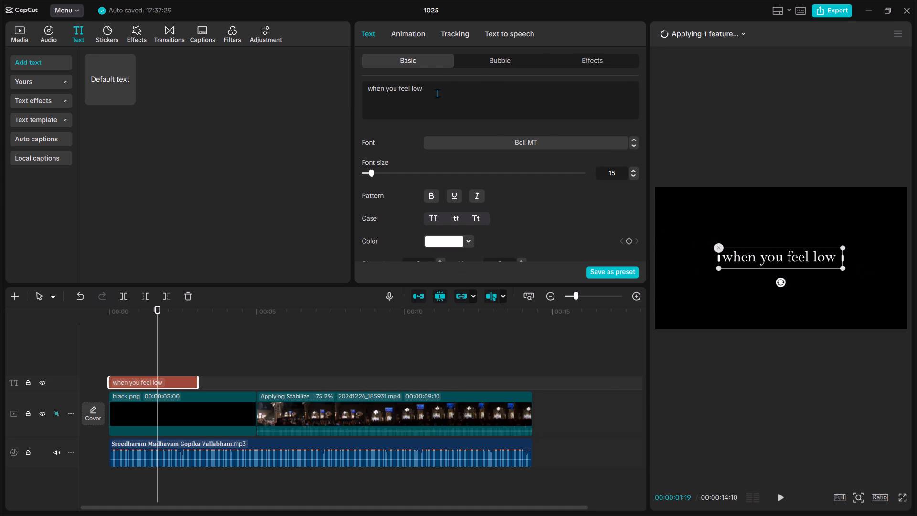
key("BackSpace")
key("BackSpace")
key("BackSpace")
key("BackSpace")
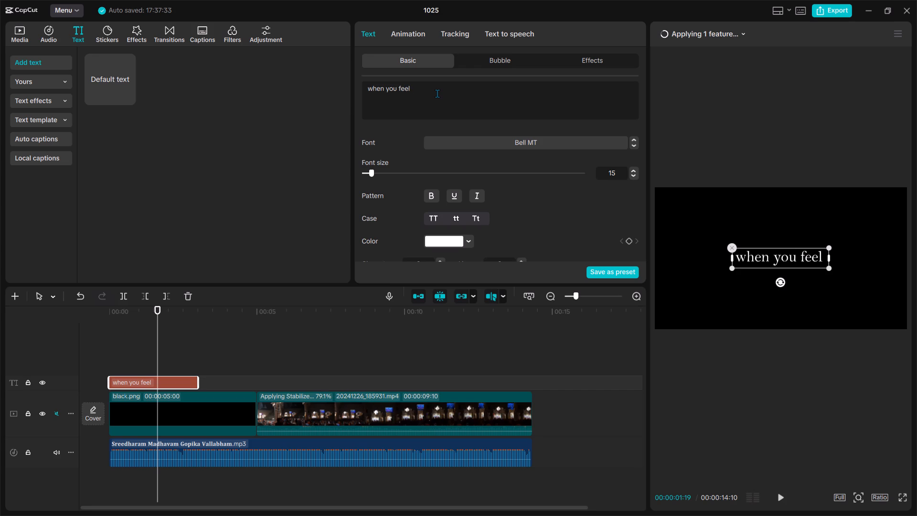
key("period")
key("period")
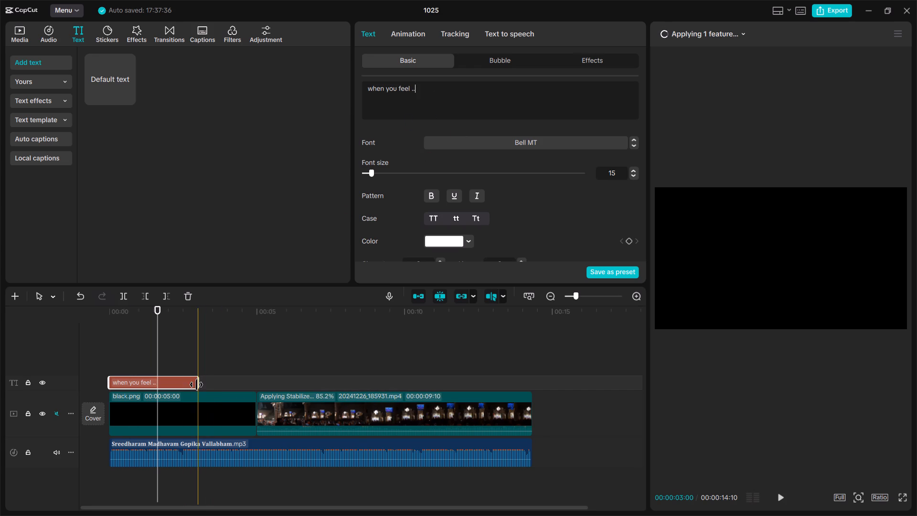
Trim the end of the "when you feel .." title to about 00:00:02:01 and play the opening with the song.
left_click_drag(196, 384, 168, 393)
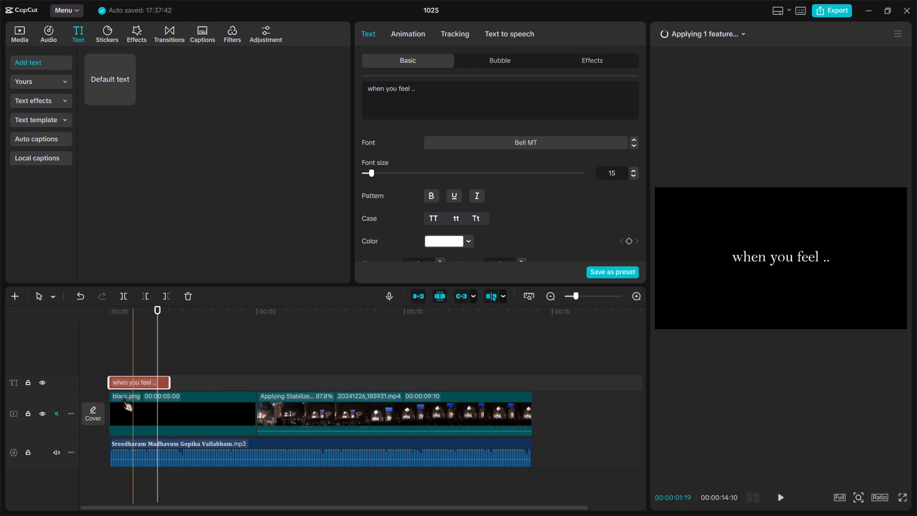
key("space")
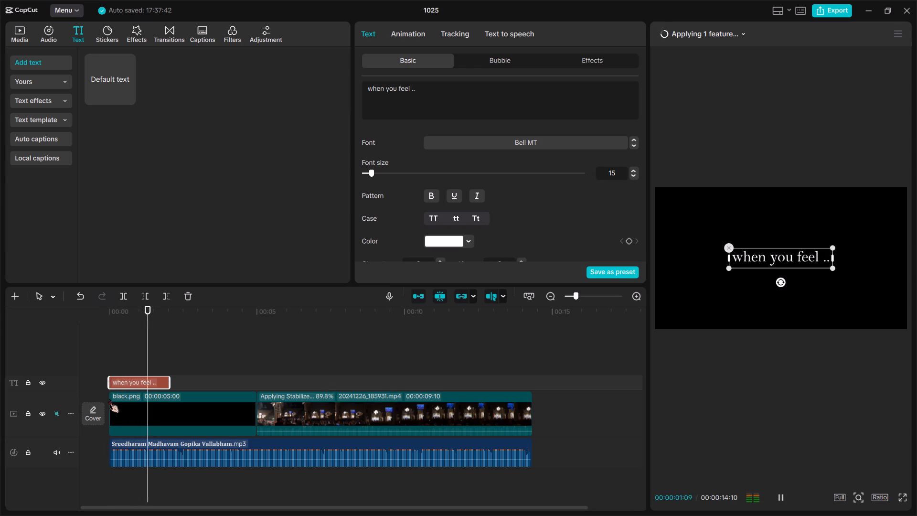
key("space")
key("space")
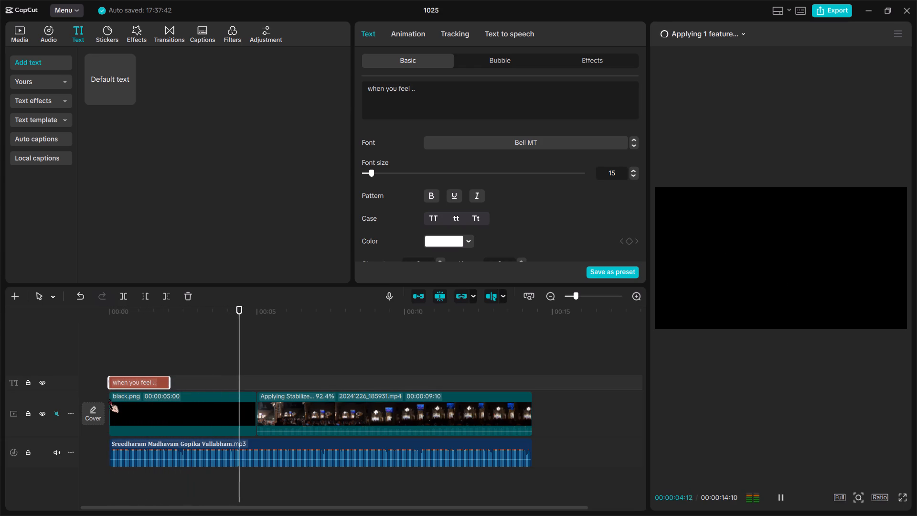
key("space")
key("space")
key("space")
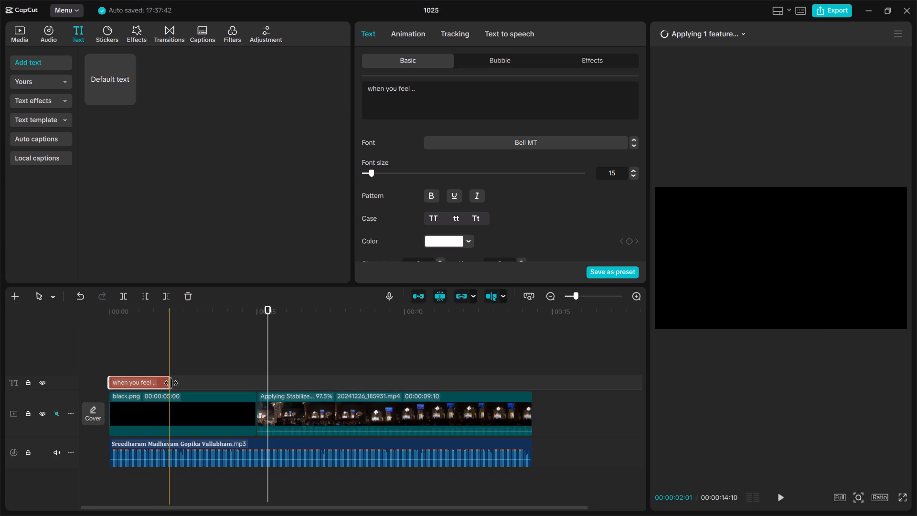
Add a second default text clip on the opening title's track, shortly after that title and ending at 00:00:05:11.
left_click_drag(112, 69, 171, 383)
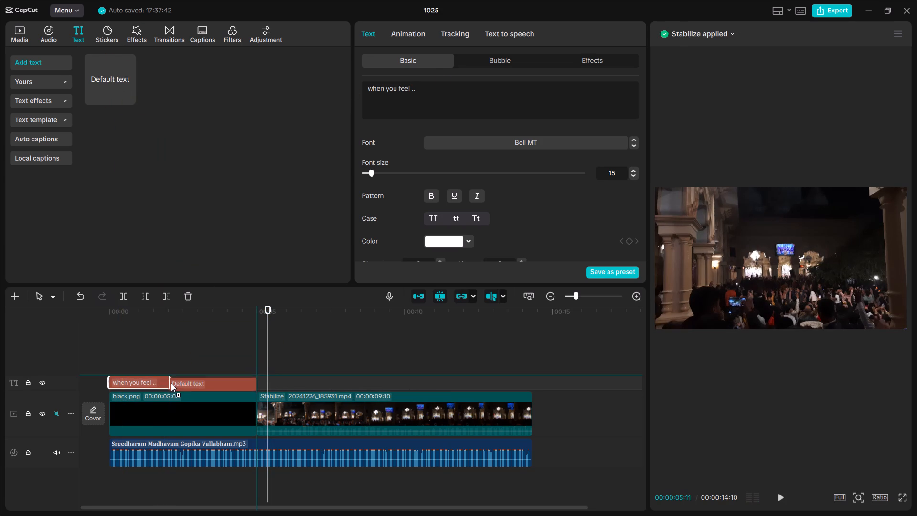
left_click_drag(171, 383, 171, 383)
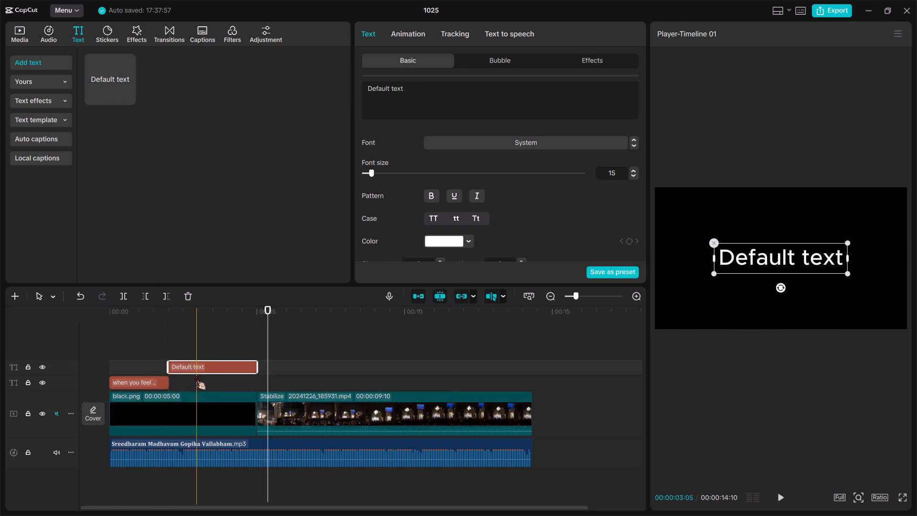
left_click_drag(200, 365, 199, 381)
left_click_drag(220, 363, 223, 365)
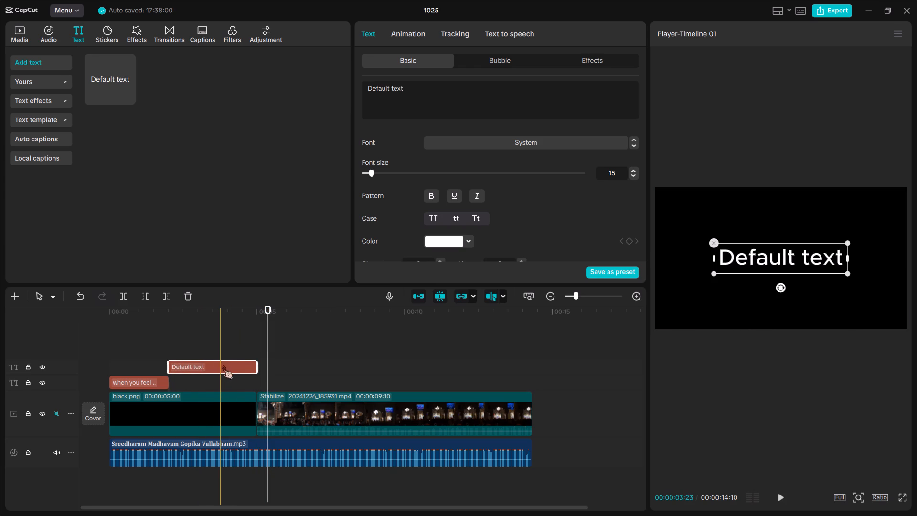
left_click_drag(223, 365, 230, 379)
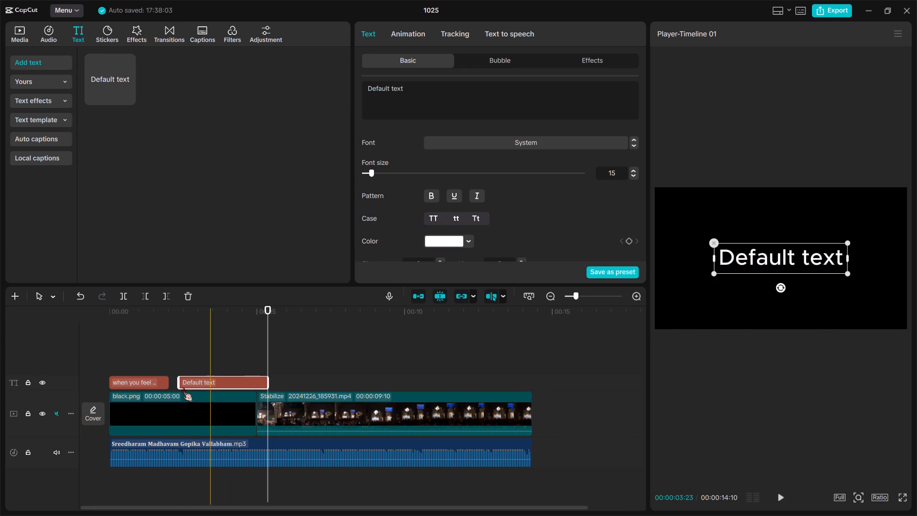
Replace the second title's default wording with "remember".
left_click_drag(413, 85, 349, 100)
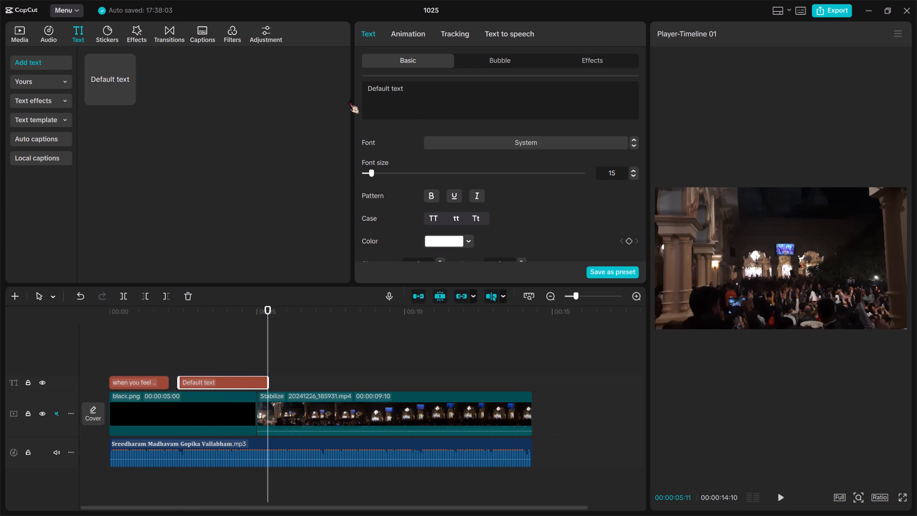
left_click_drag(349, 100, 363, 91)
key("BackSpace")
type("reme")
type("mber")
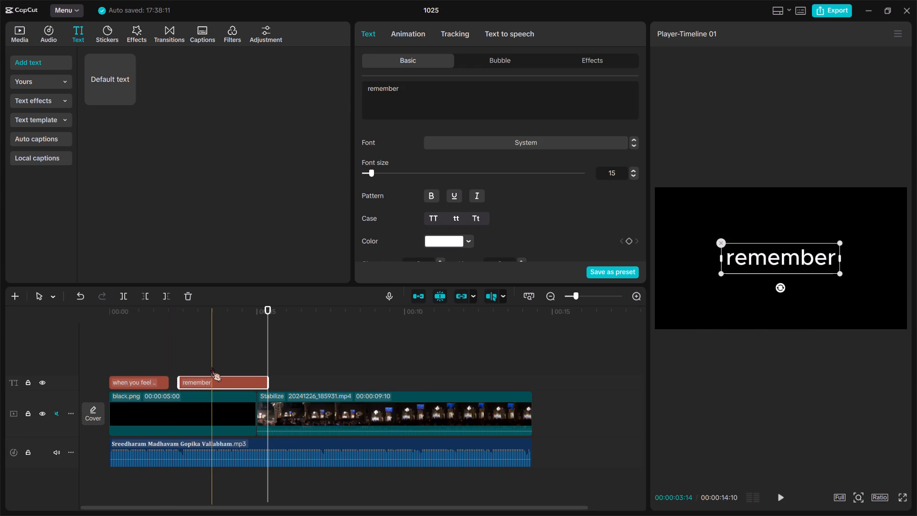
Set the font of the "remember" title to Bell MT.
left_click(211, 367)
left_click(214, 381)
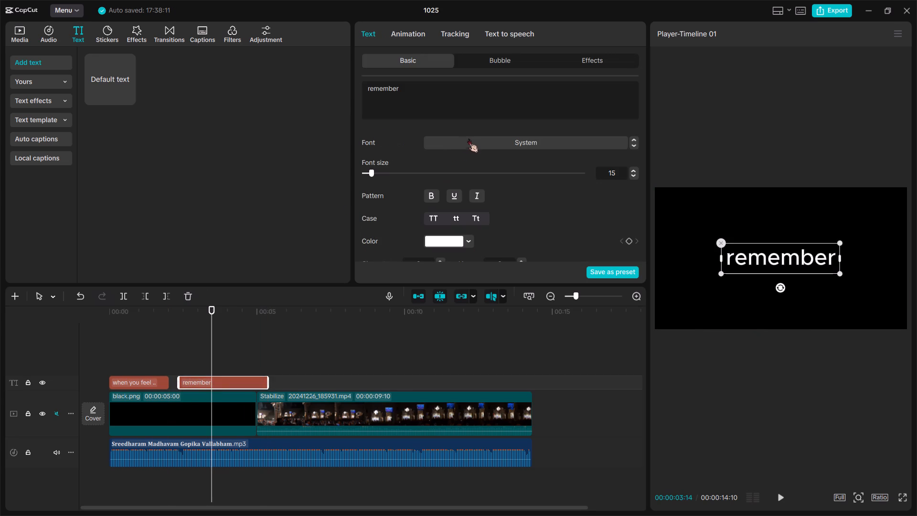
left_click(471, 141)
left_click(517, 135)
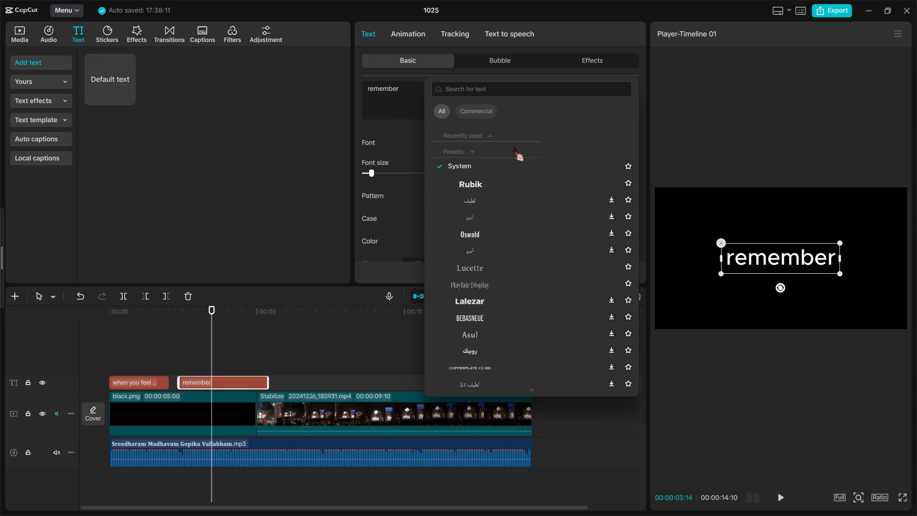
left_click(464, 137)
left_click(463, 148)
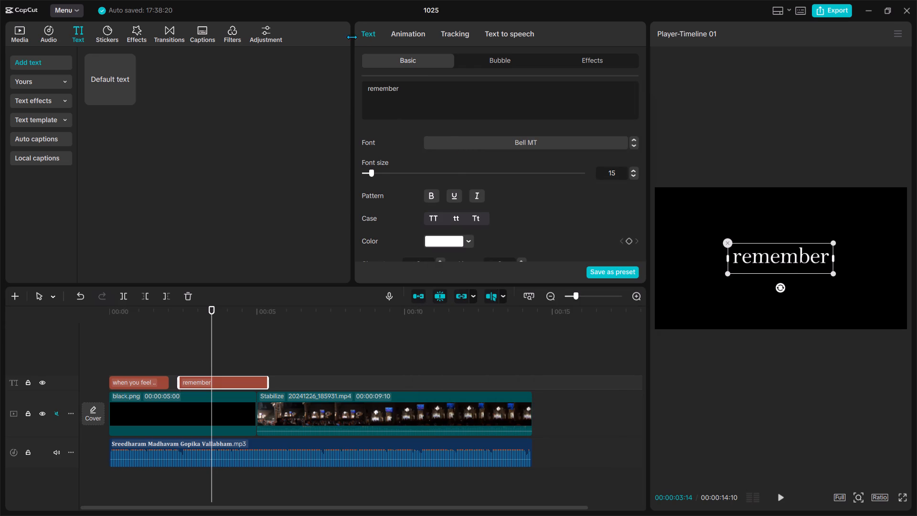
Capitalize the second title's wording as "Remember".
left_click(374, 90)
key("BackSpace")
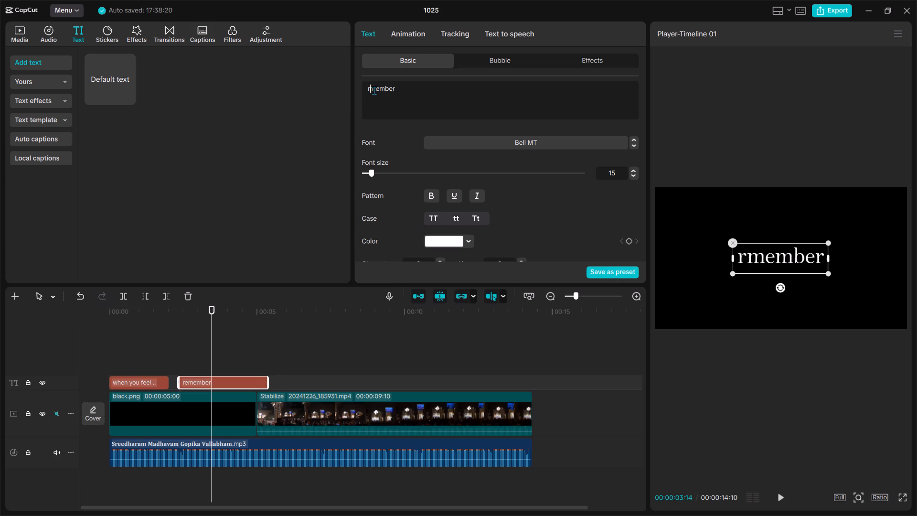
key("BackSpace")
type("Re")
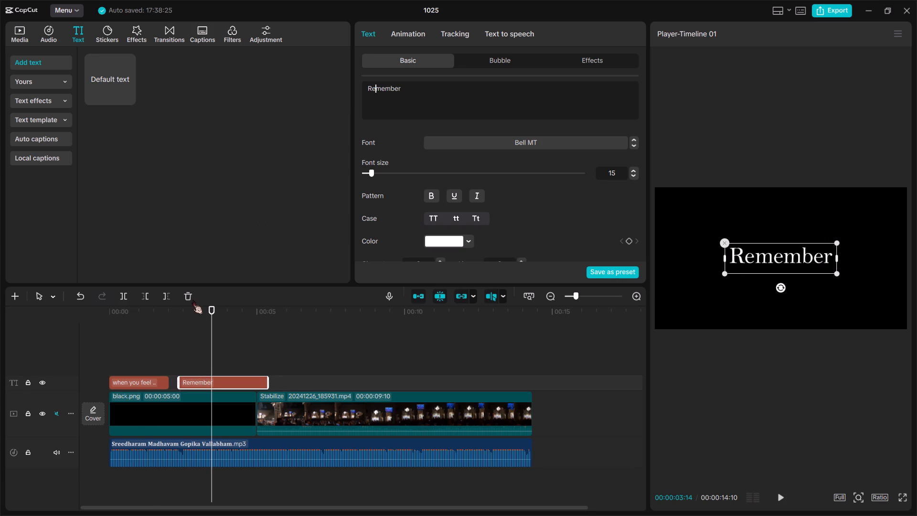
Capitalize the opening title's wording as "When you feel ..".
left_click(145, 377)
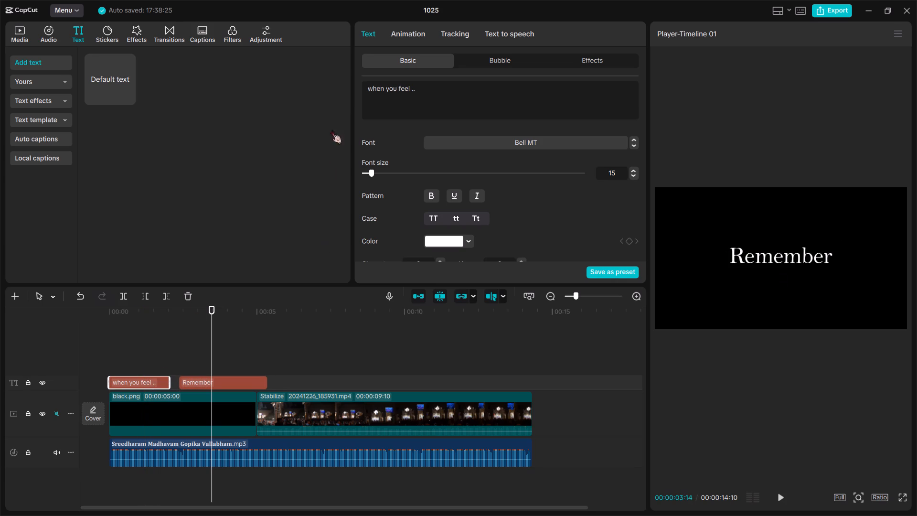
left_click(374, 86)
key("BackSpace")
key("shift+w")
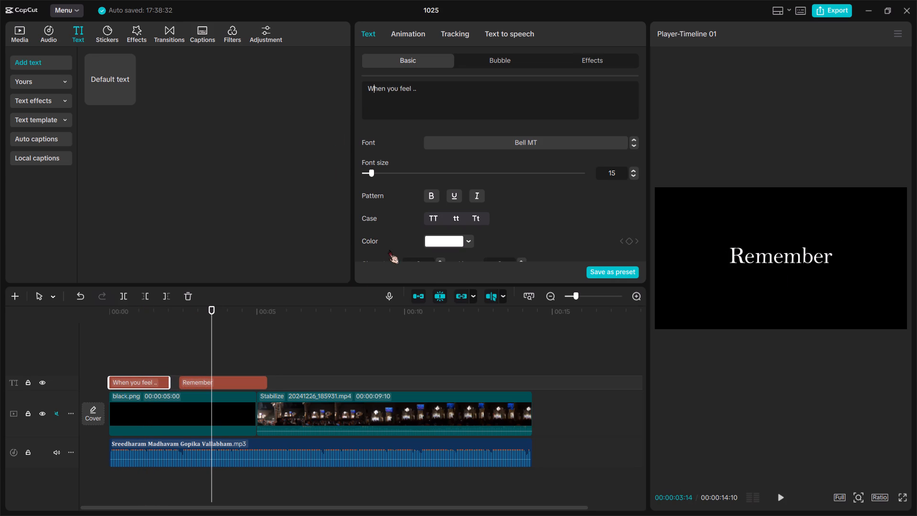
Scale down the "Remember" title to about 60% of its size, keeping it centred in the frame.
left_click(251, 343)
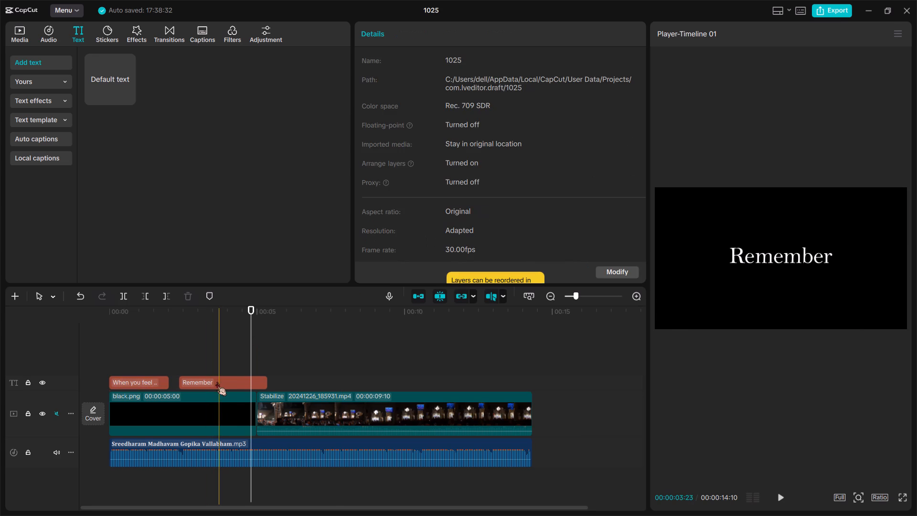
left_click(216, 382)
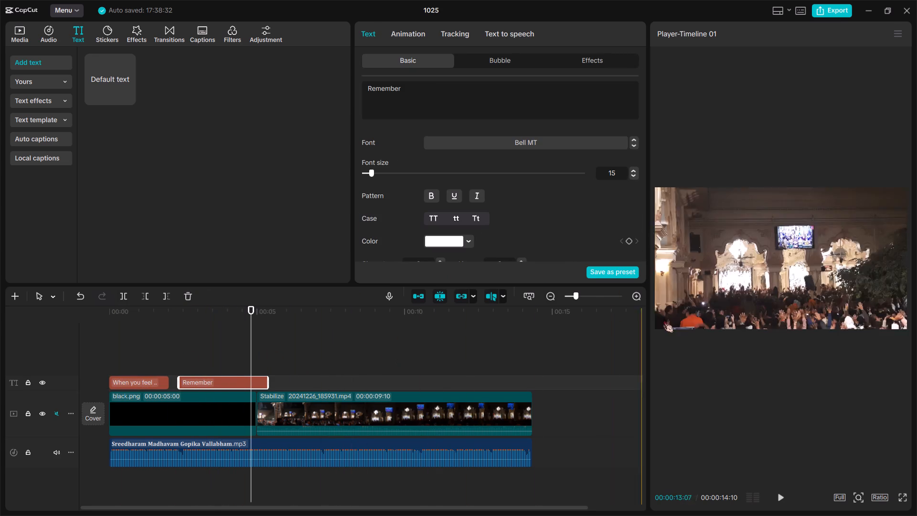
left_click_drag(834, 272, 800, 260)
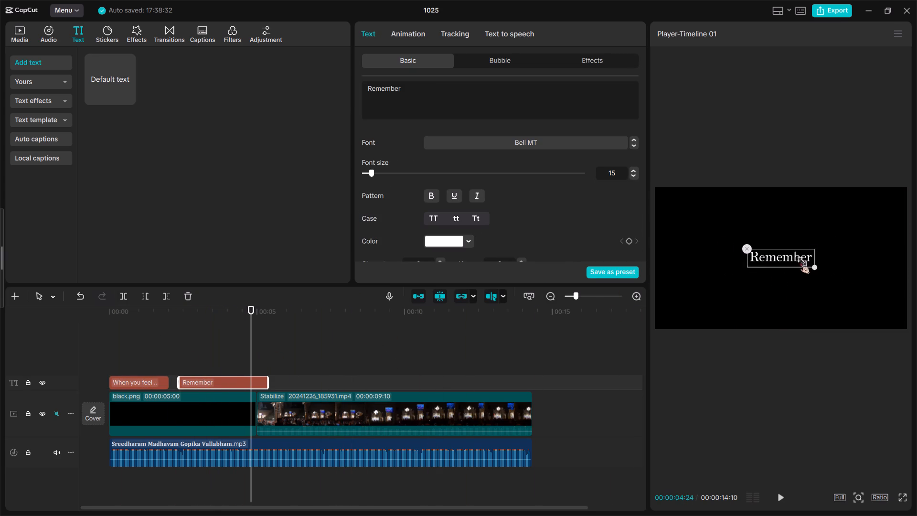
left_click(792, 259)
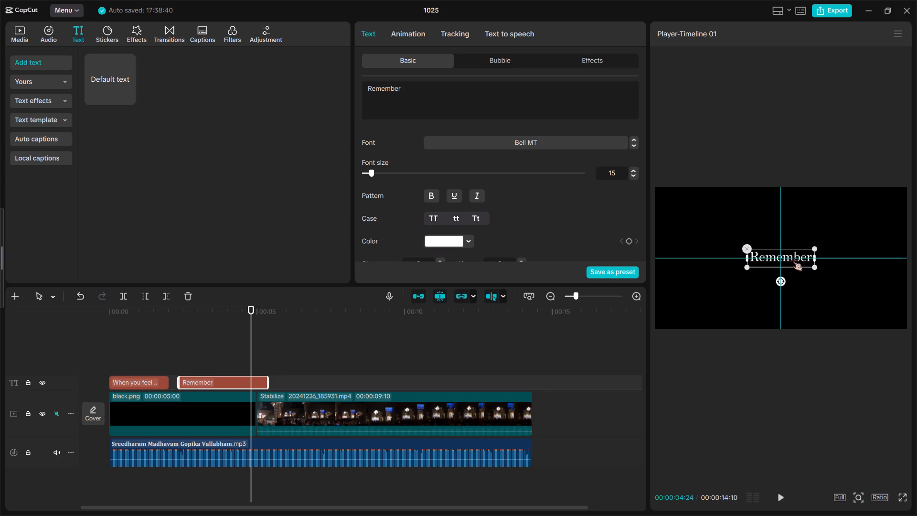
Apply the "Blur ...Right" entrance animation to the "Remember" title.
left_click(413, 33)
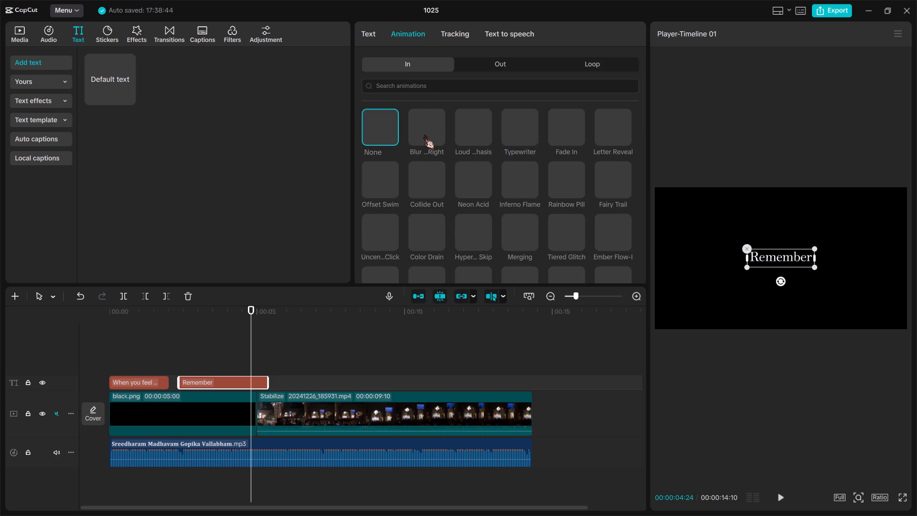
left_click(429, 130)
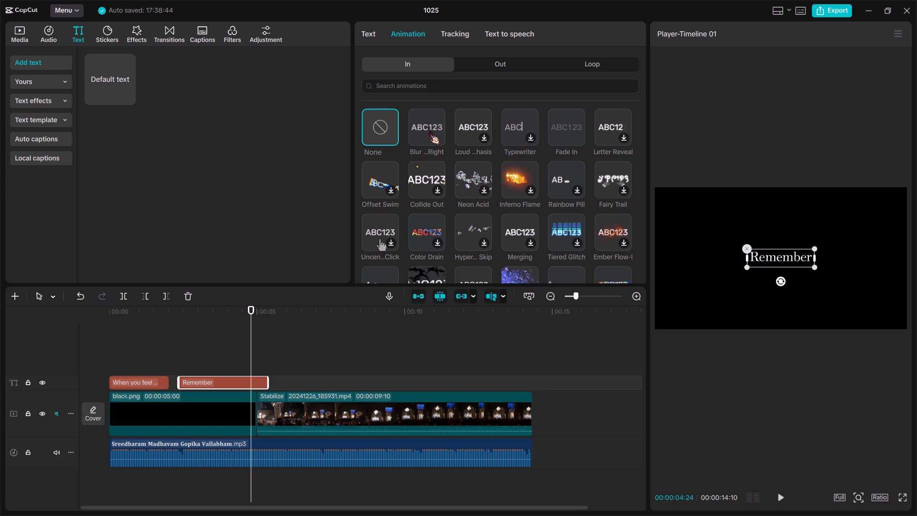
double_click(429, 130)
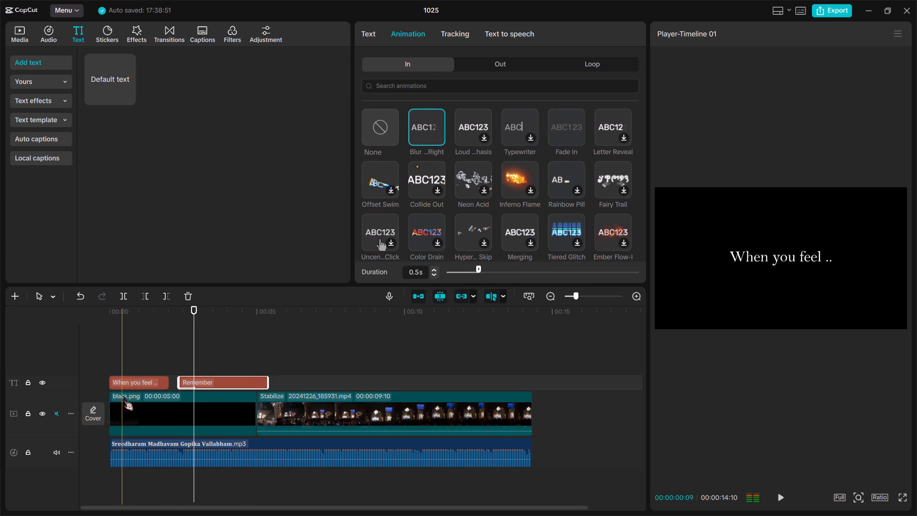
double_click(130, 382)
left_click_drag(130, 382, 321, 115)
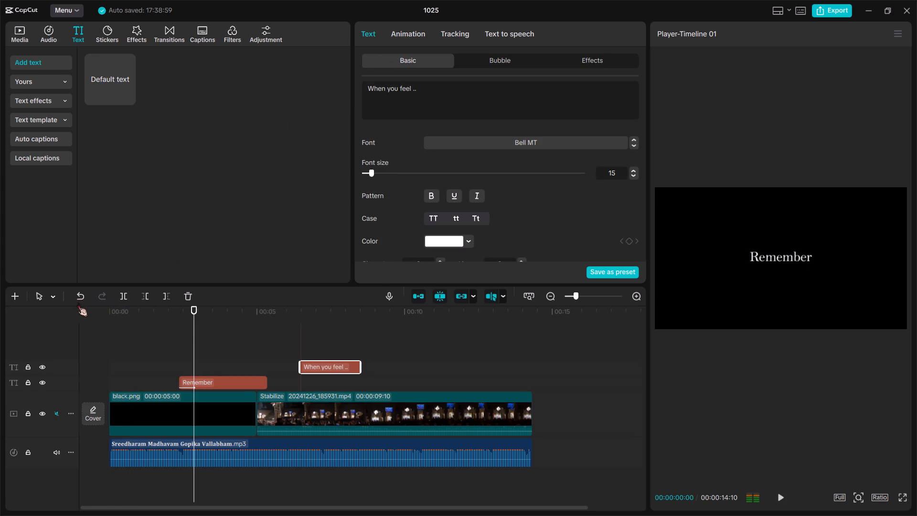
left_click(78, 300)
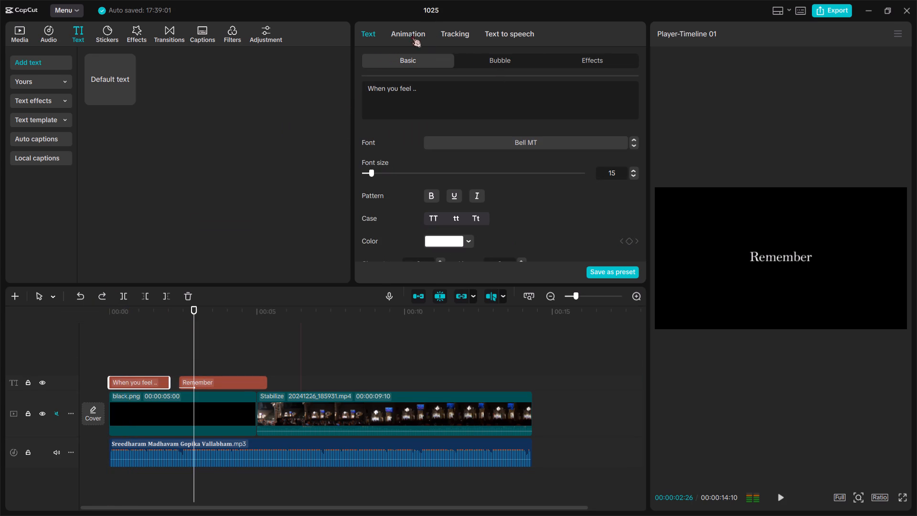
Apply the "Blur ...Right" entrance animation to the "When you feel .." title.
left_click(405, 26)
double_click(420, 128)
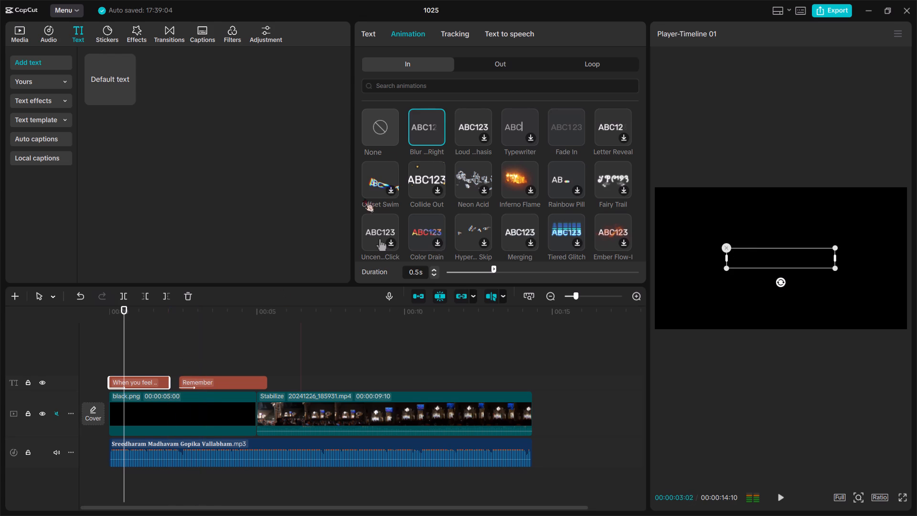
Apply the Fade Out exit animation to the "When you feel .." title.
left_click(483, 70)
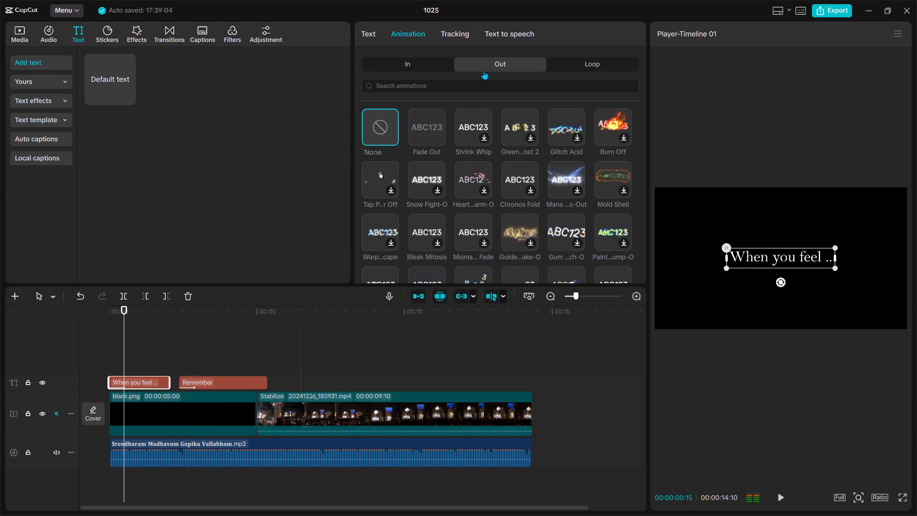
double_click(421, 135)
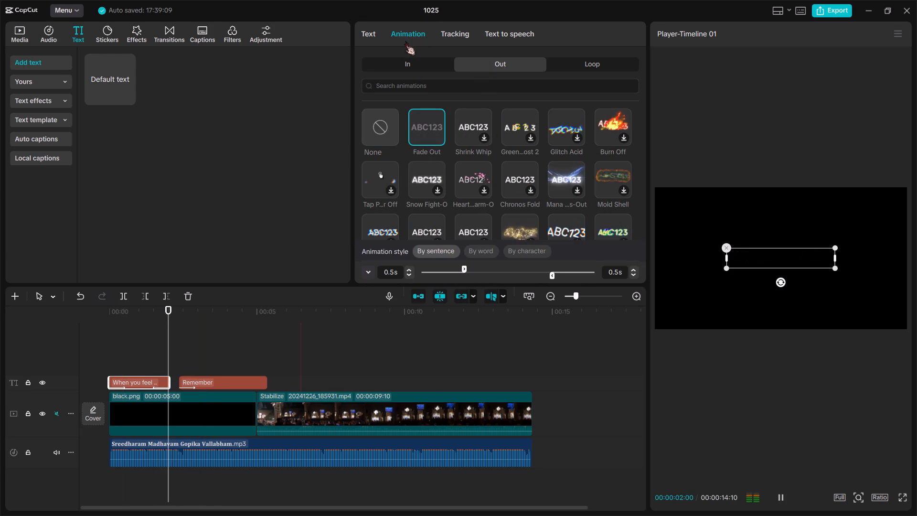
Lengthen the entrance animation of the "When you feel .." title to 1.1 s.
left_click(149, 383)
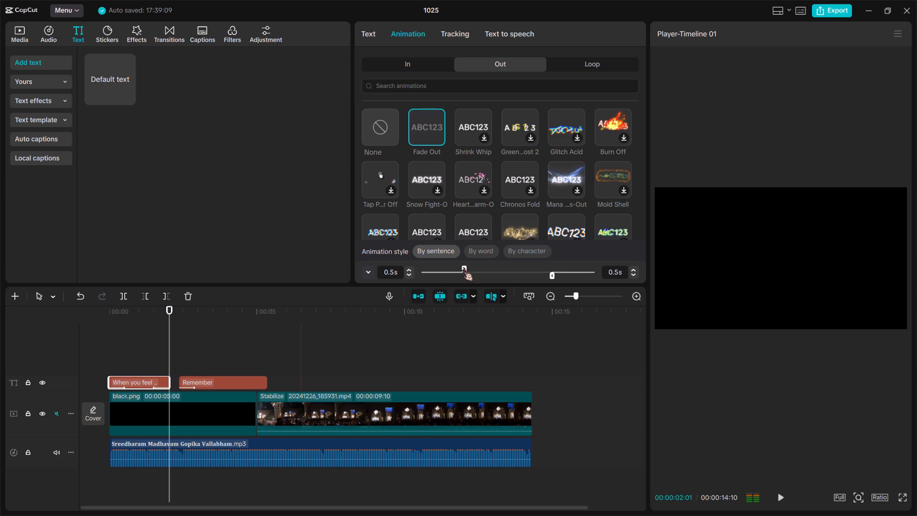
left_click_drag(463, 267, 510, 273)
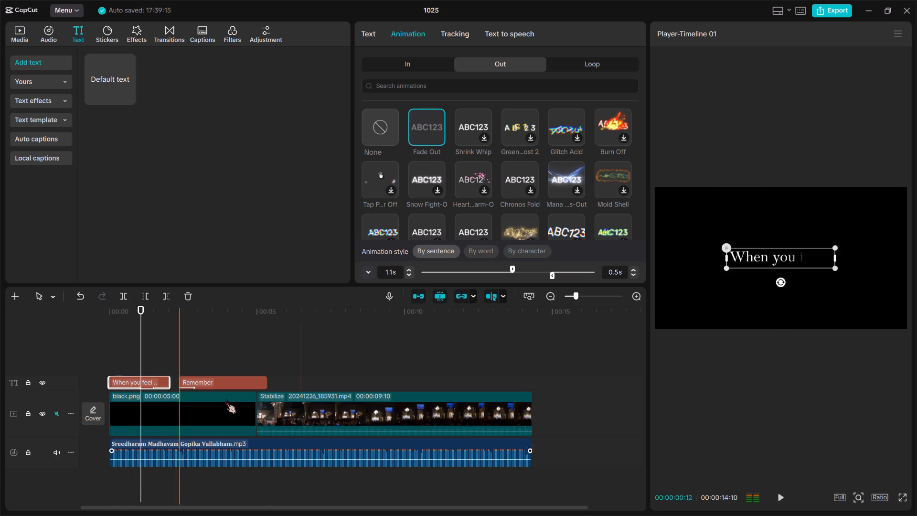
Apply the Fade Out exit animation to the "Remember" title.
left_click(239, 388)
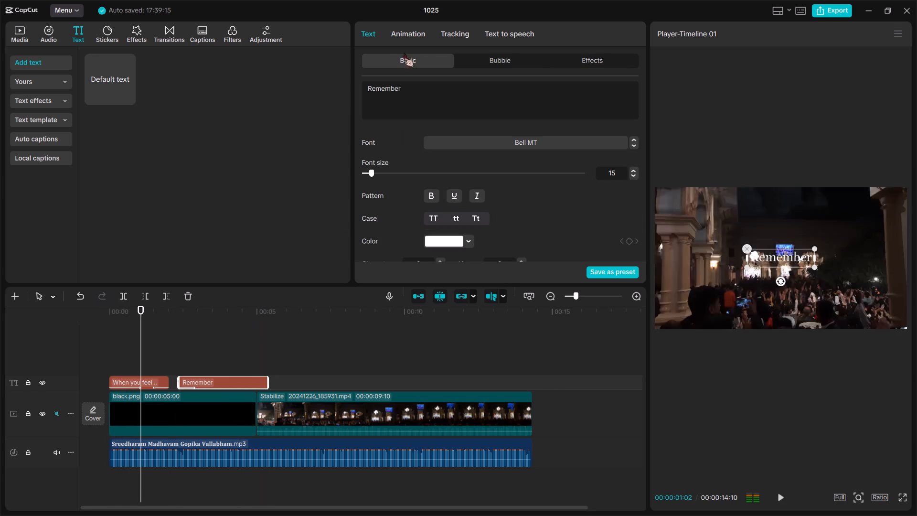
left_click(411, 26)
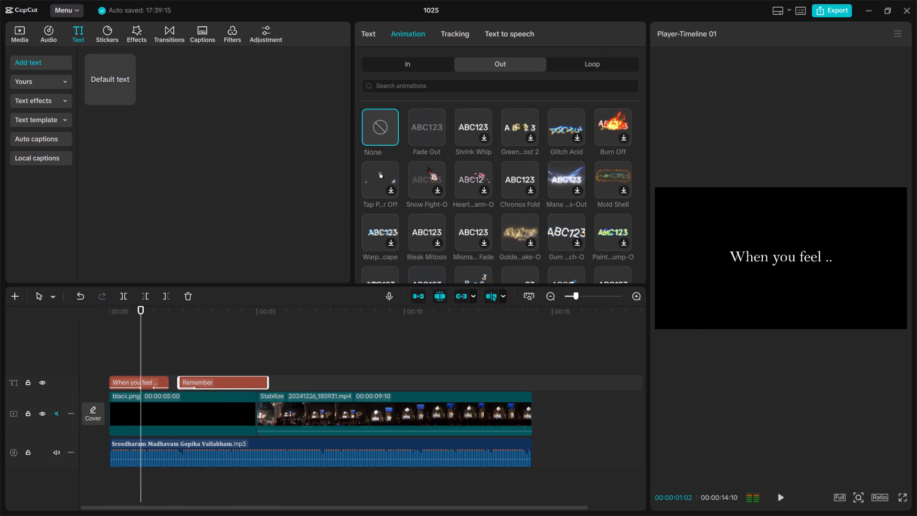
double_click(436, 132)
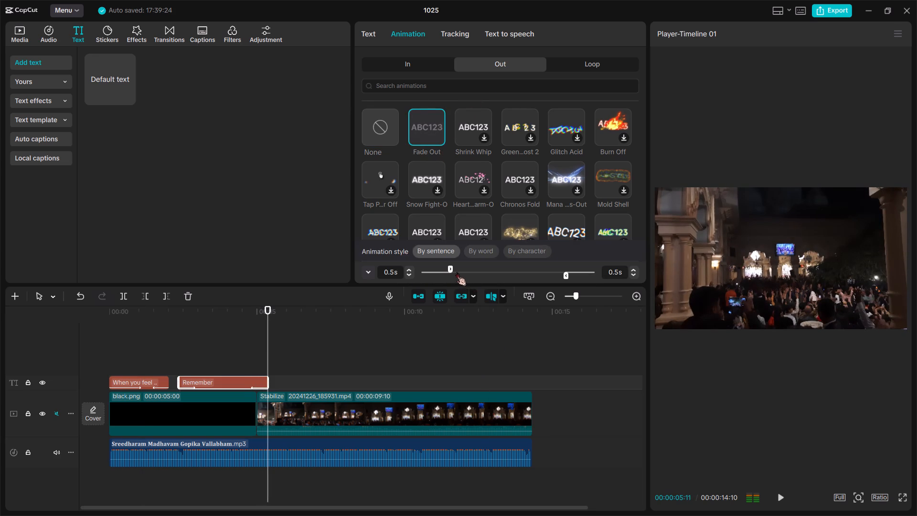
Lengthen the entrance animation of the "Remember" title to 1.9 s.
left_click_drag(452, 269, 530, 269)
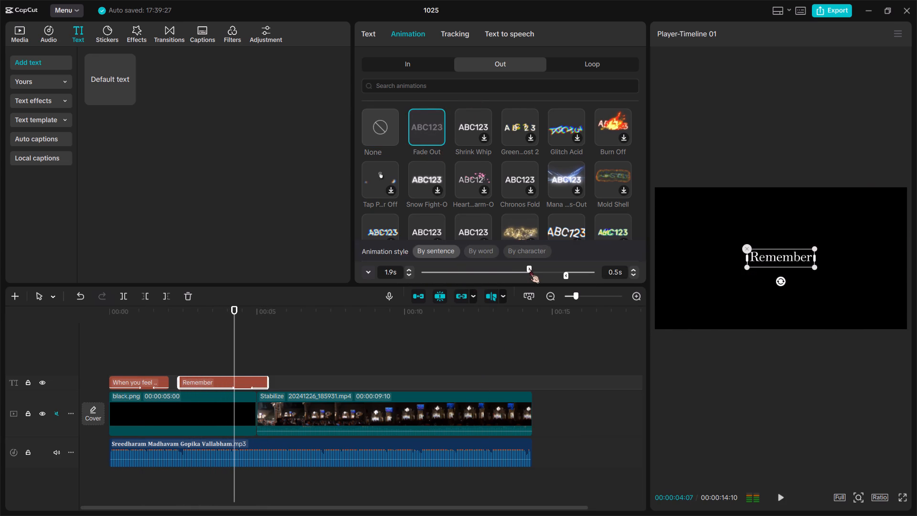
Trim the end of the "Remember" title to 00:00:05:00, where the black opening meets the temple footage.
key("space")
key("space")
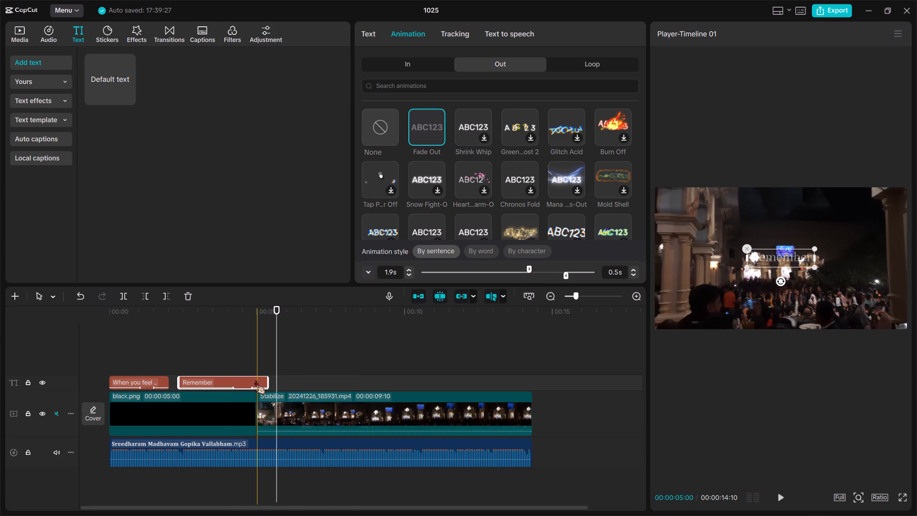
key("w")
Extend the end of the "When you feel .." title to meet the start of the "Remember" title.
left_click(159, 374)
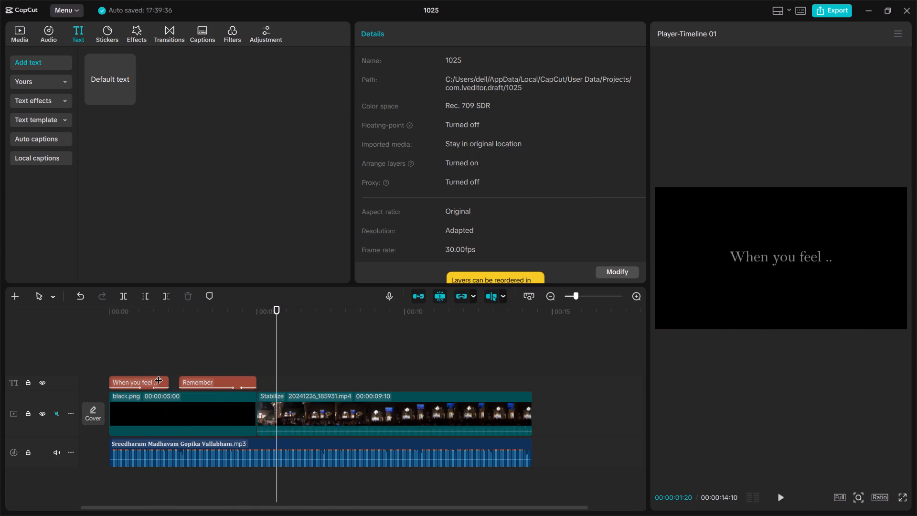
left_click(152, 381)
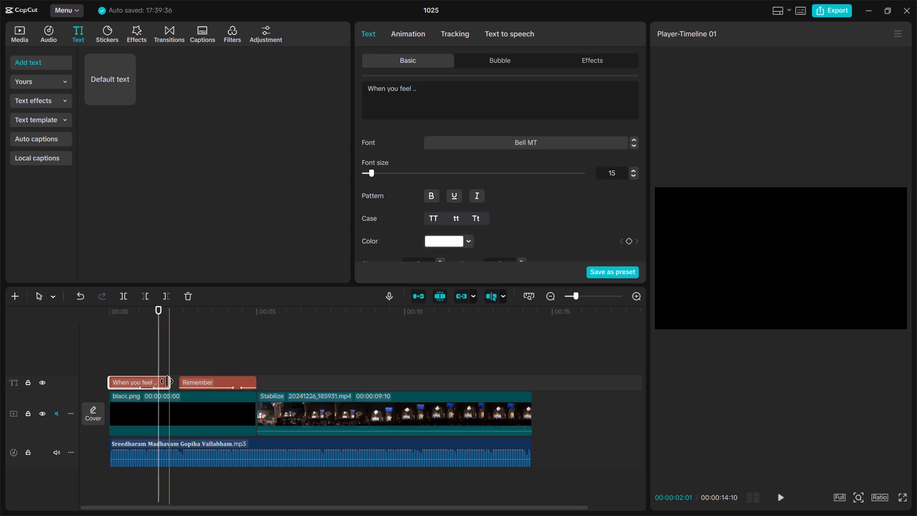
left_click_drag(167, 381, 177, 383)
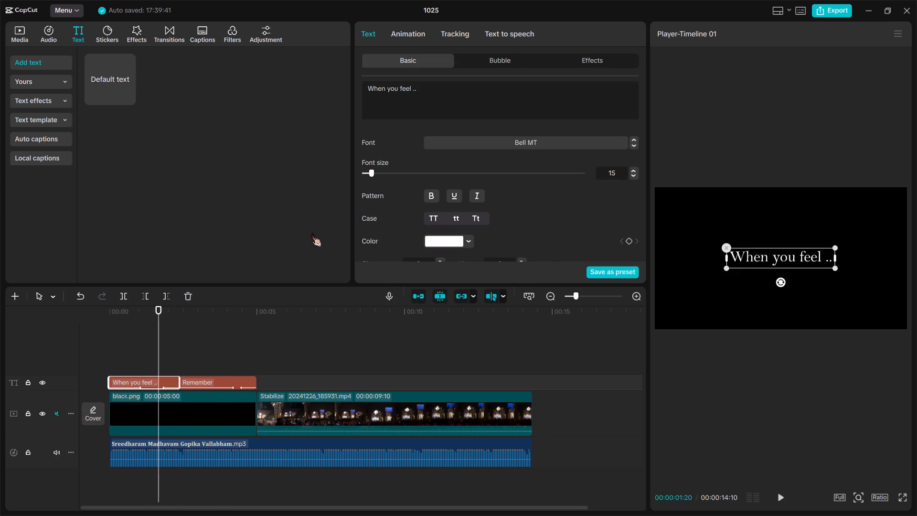
Set the entrance animation duration of the "When you feel .." title to 1.6 s.
left_click(410, 29)
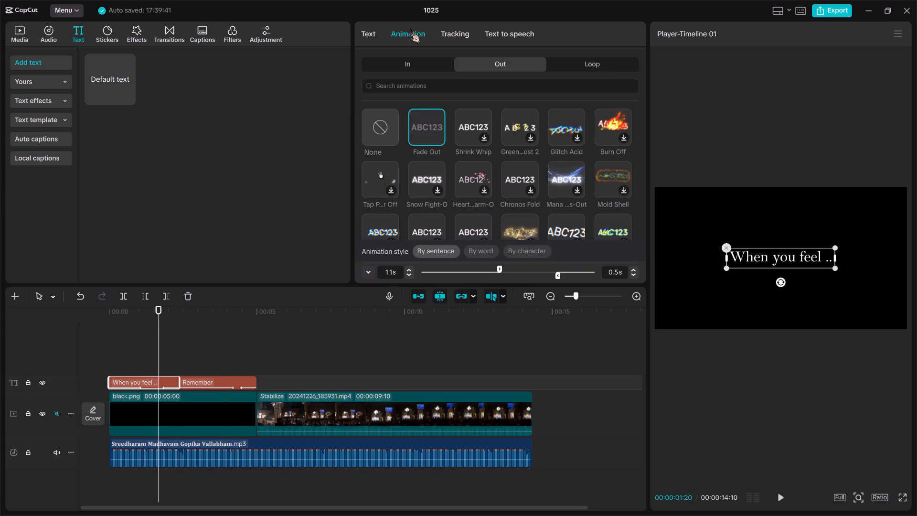
left_click_drag(498, 267, 538, 267)
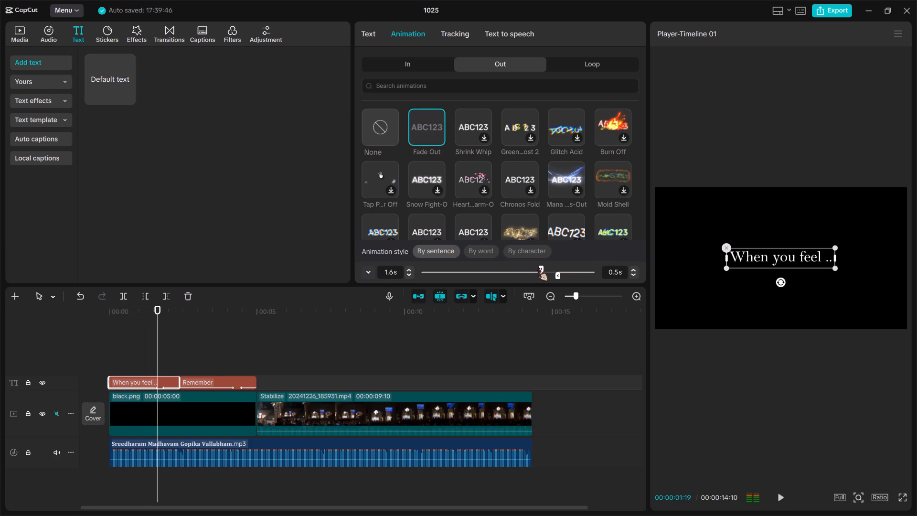
Change the first title's text to "When you feel lose...".
left_click(369, 29)
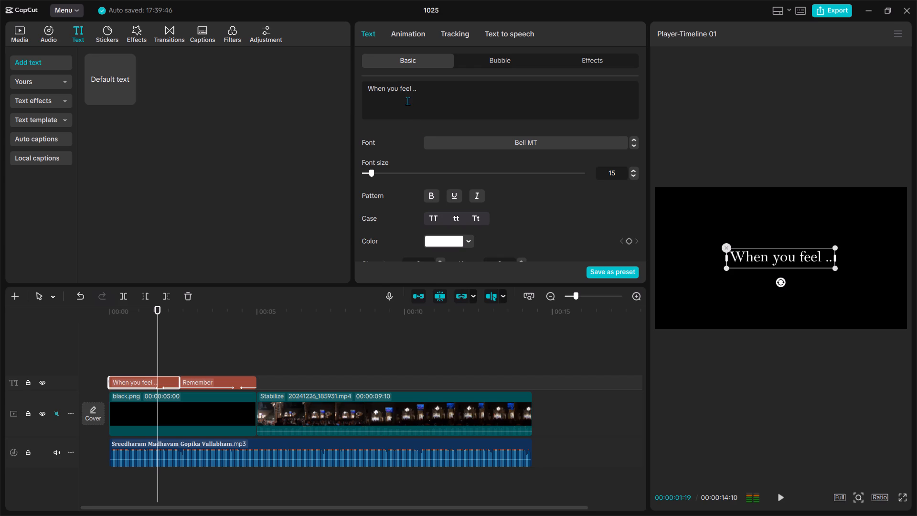
left_click(414, 88)
key("BackSpace")
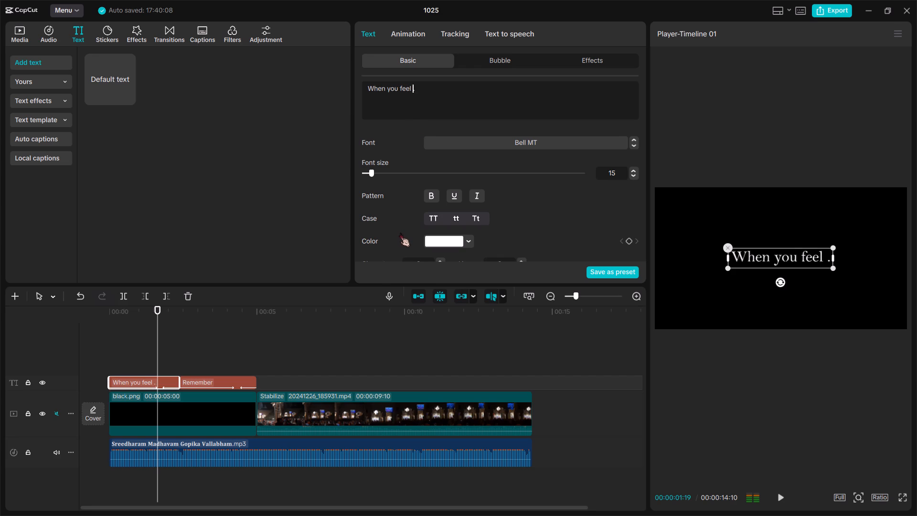
type("lose")
key("space")
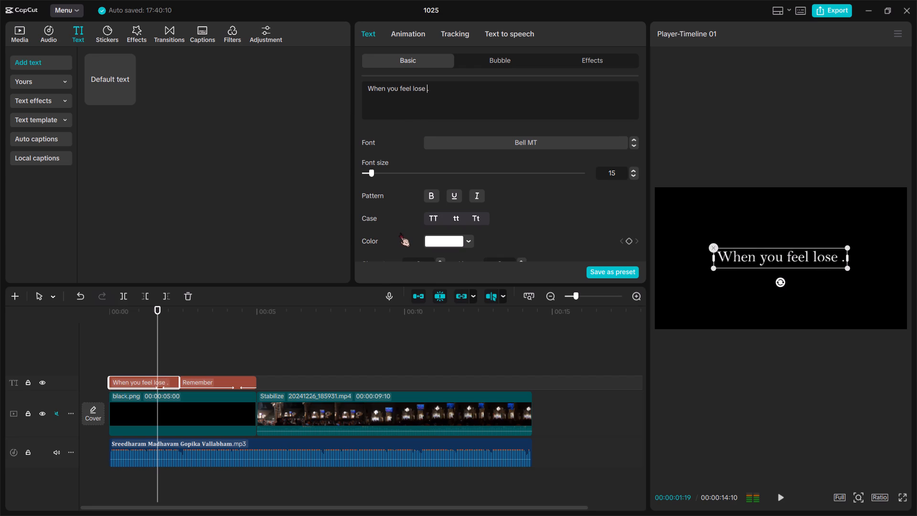
key("BackSpace")
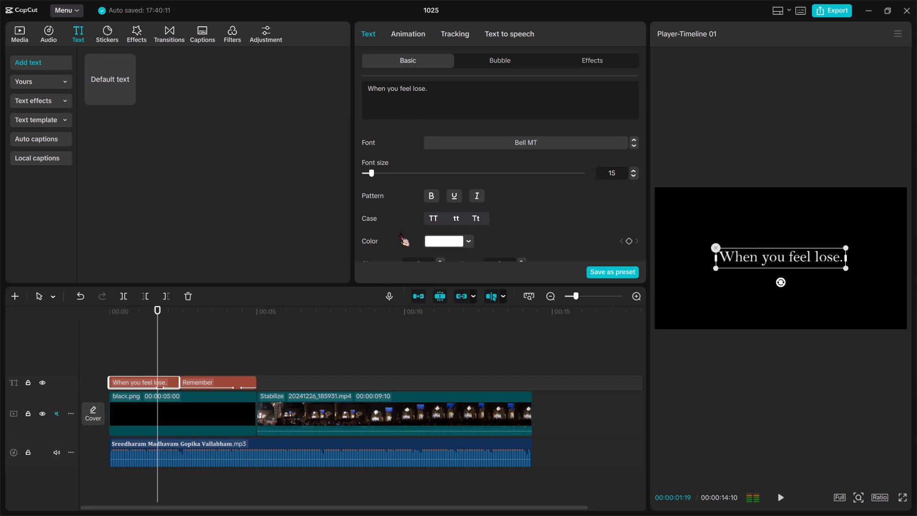
key("comma")
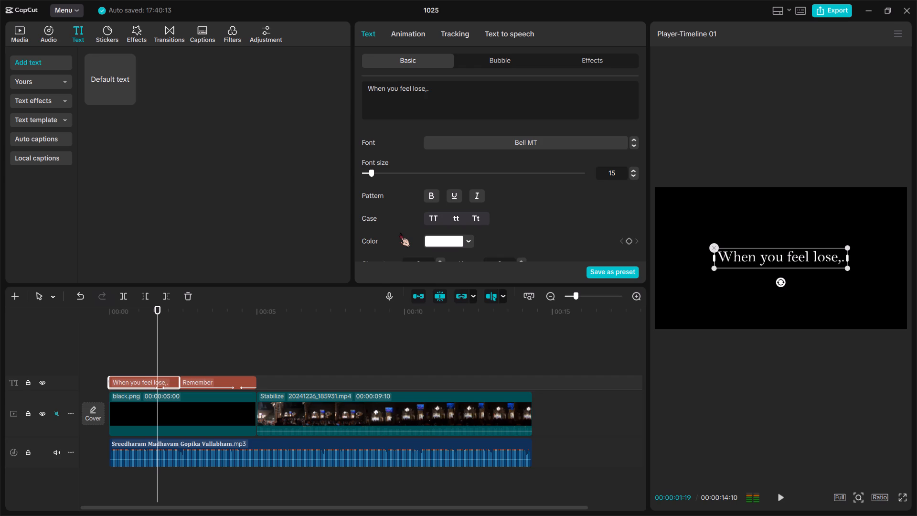
key("BackSpace")
key("period")
key("period")
left_click(291, 332)
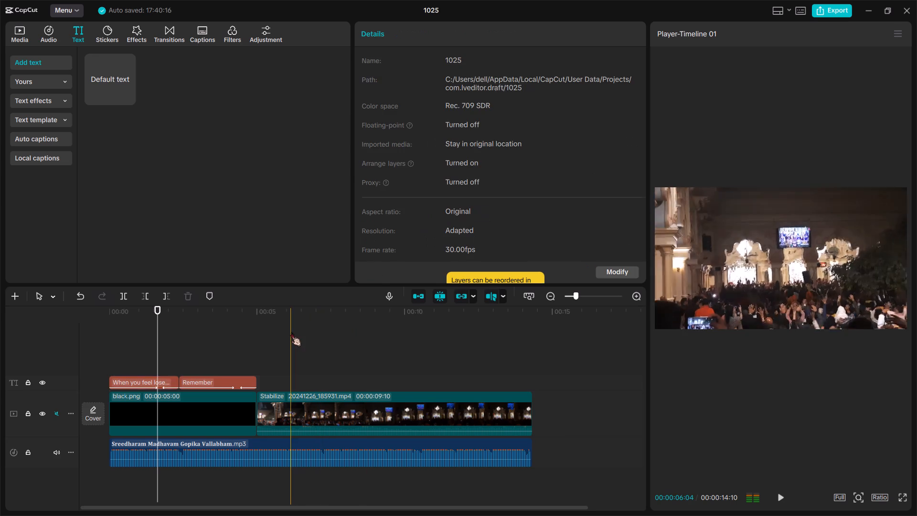
Play back the timeline to review the animated titles and the temple footage with the song.
key("space")
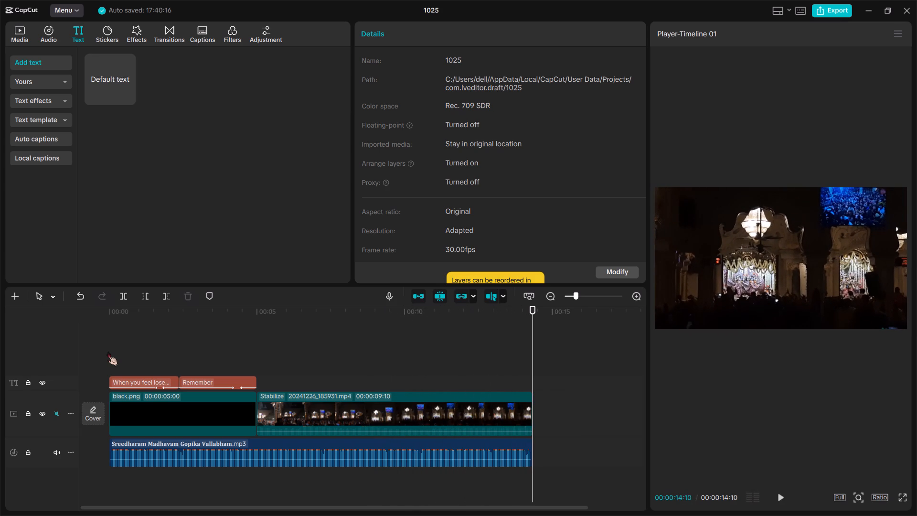
key("space")
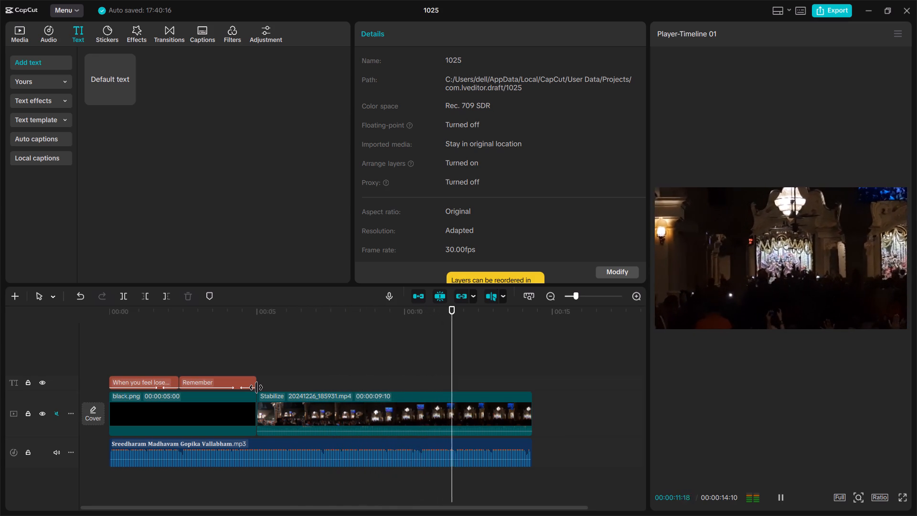
key("space")
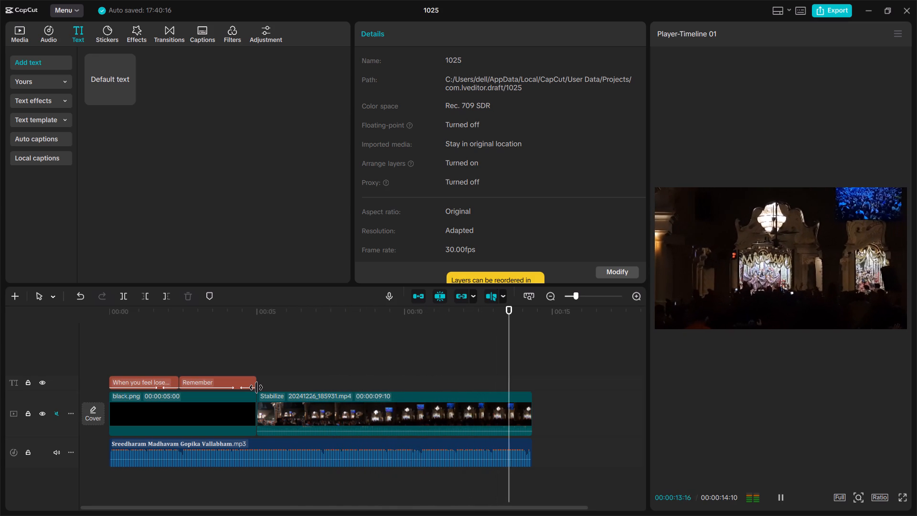
left_click(325, 418)
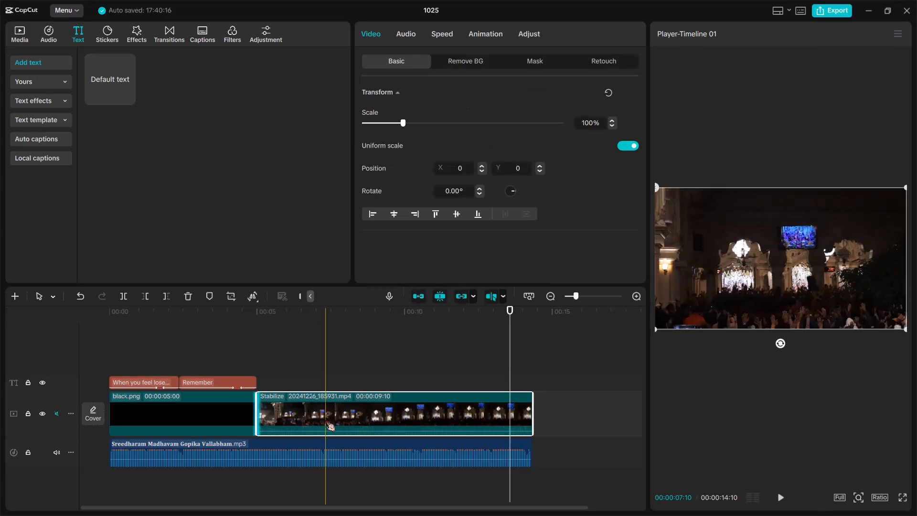
Add a default text title after "Remember" and stretch it over the full length of the temple footage.
left_click_drag(108, 67, 256, 383)
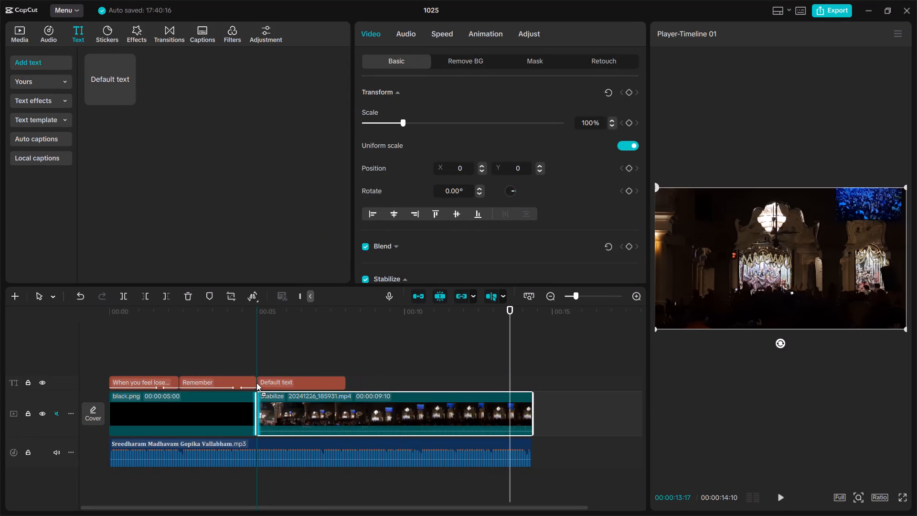
left_click_drag(256, 383, 256, 383)
left_click_drag(342, 380, 506, 398)
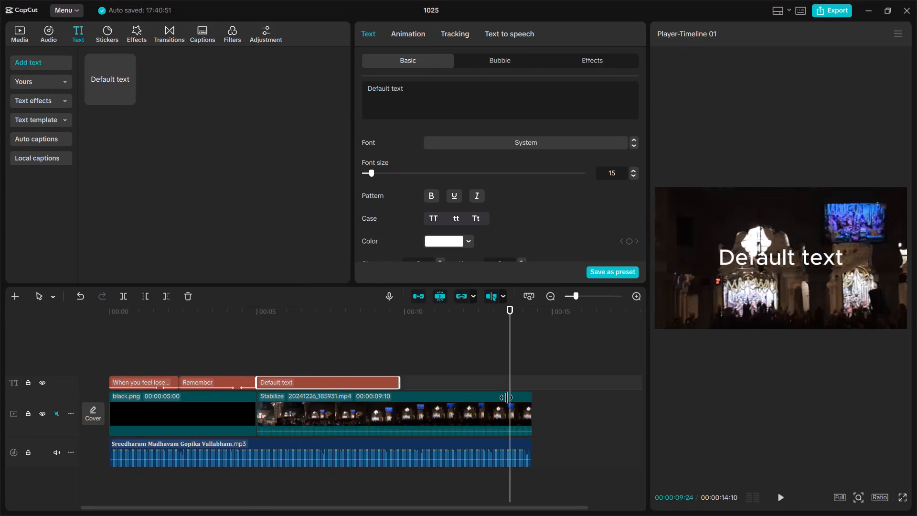
left_click_drag(506, 398, 525, 392)
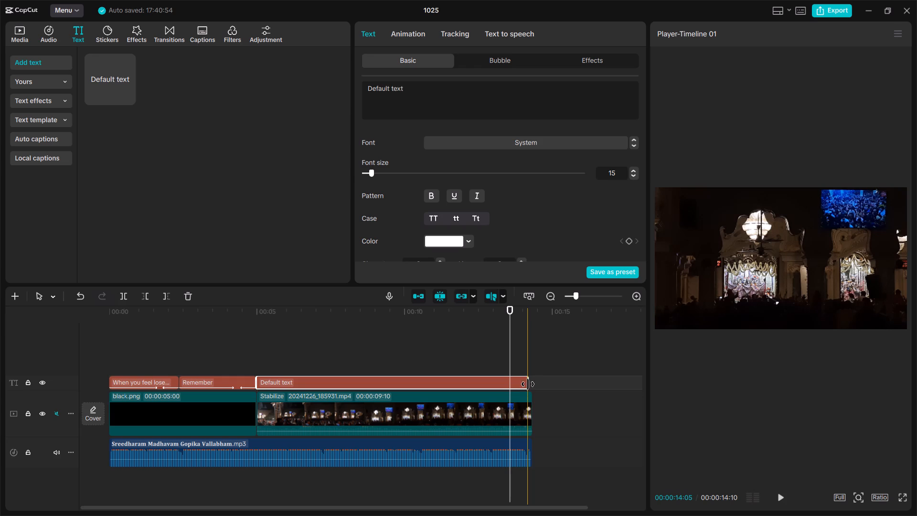
left_click(528, 384)
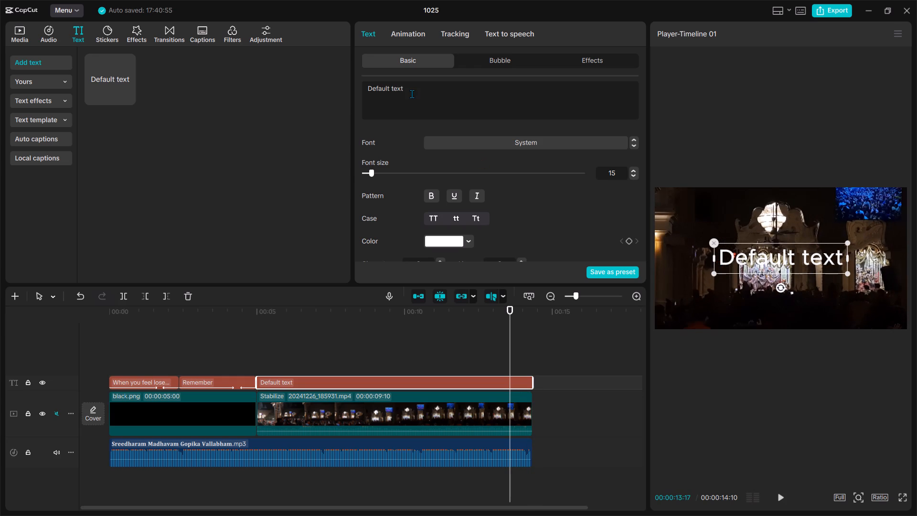
Replace the default wording of the title over the temple footage with "he always with you".
left_click_drag(413, 95, 354, 90)
key("BackSpace")
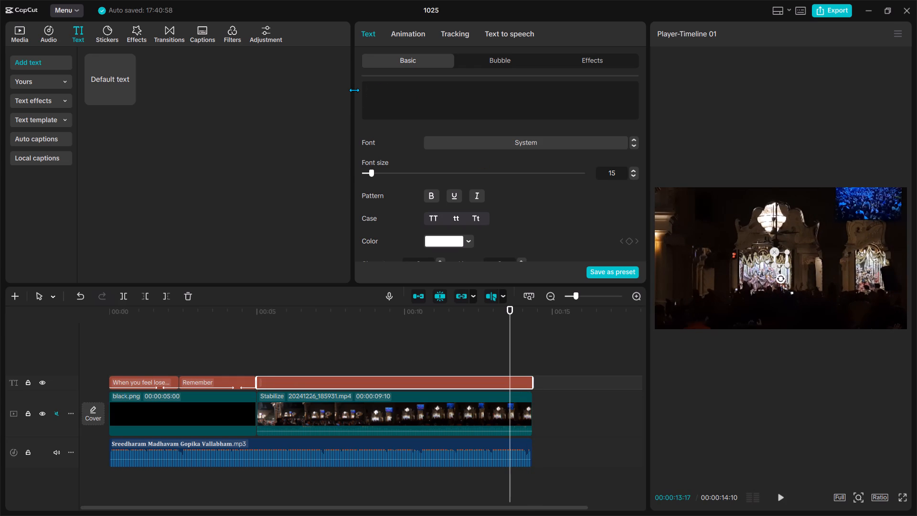
type("he")
key("space")
type("al")
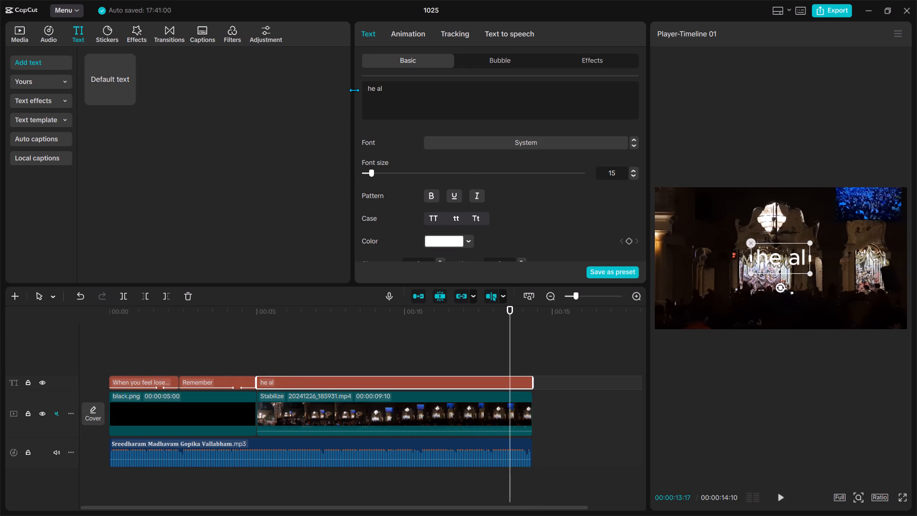
key("w")
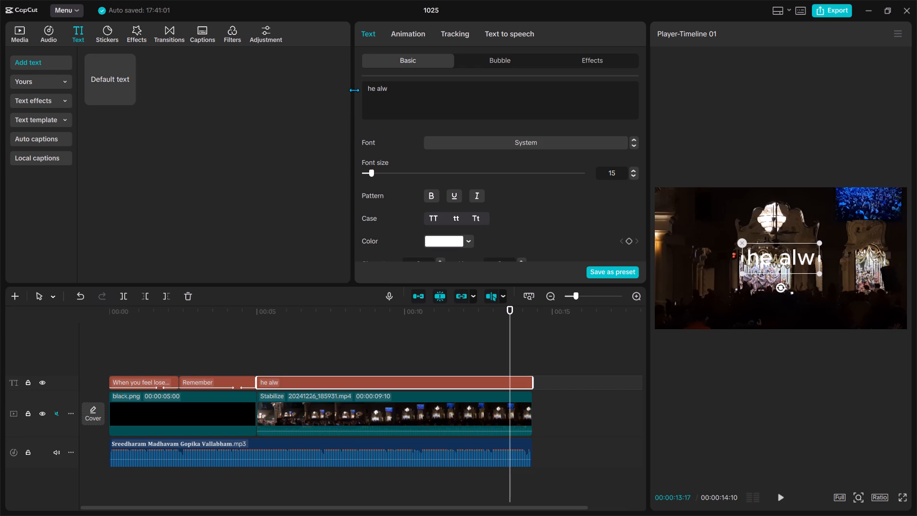
key("BackSpace")
key("BackSpace")
type("lways")
key("space")
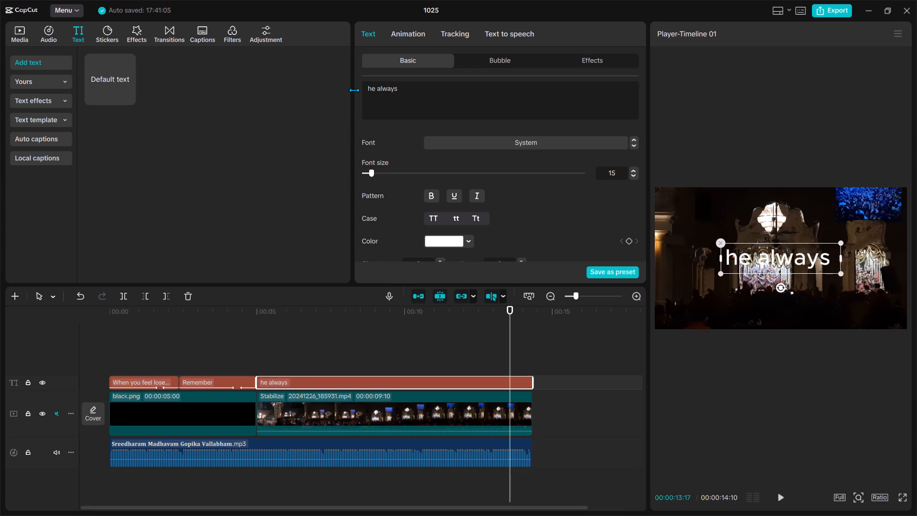
type("whi")
key("BackSpace")
key("BackSpace")
type("ith you")
key("space")
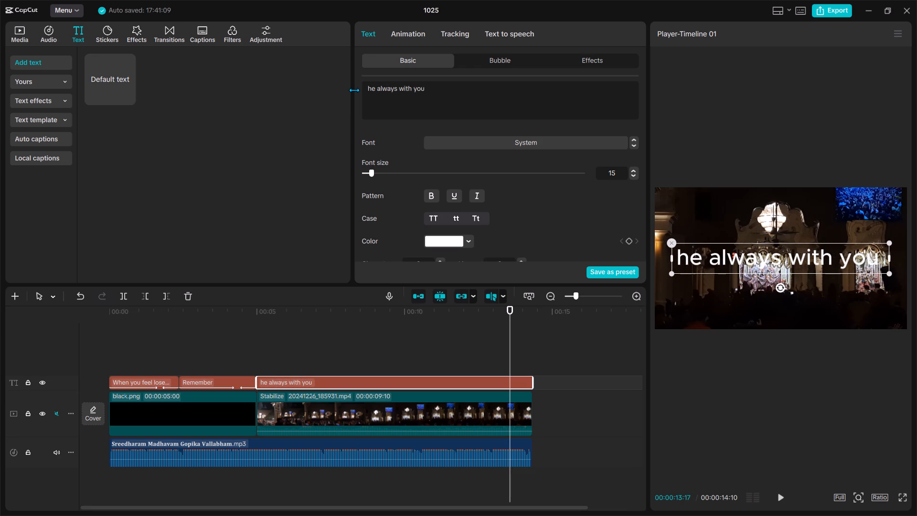
Replace "with you" with "here" so the temple footage title reads "he always here".
key("BackSpace")
key("BackSpace")
key("BackSpace")
key("BackSpace")
key("BackSpace")
key("BackSpace")
key("BackSpace")
key("BackSpace")
key("BackSpace")
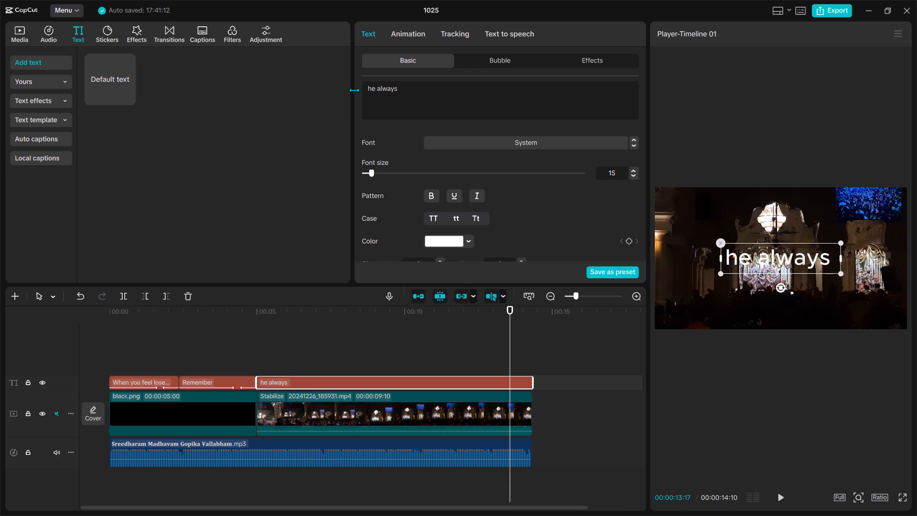
type("here")
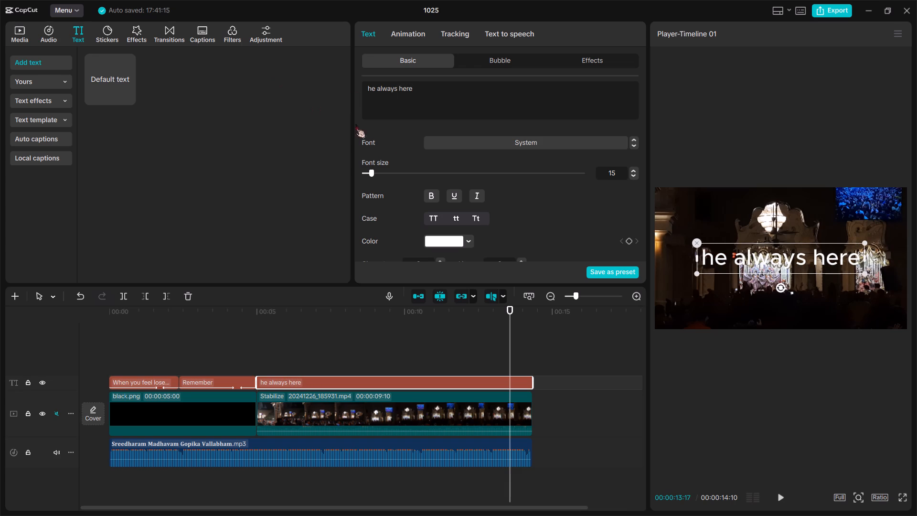
Set the font of the temple footage title to Bell MT from the recently used fonts.
double_click(479, 140)
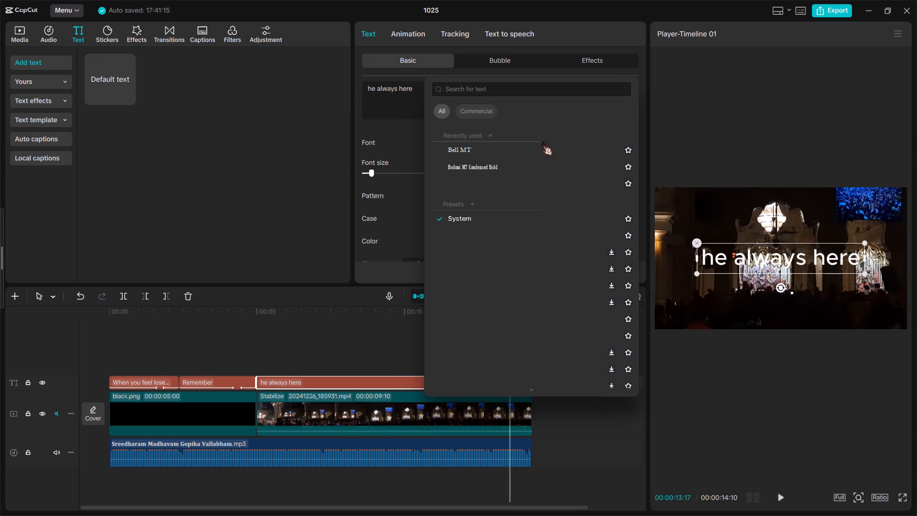
left_click(467, 130)
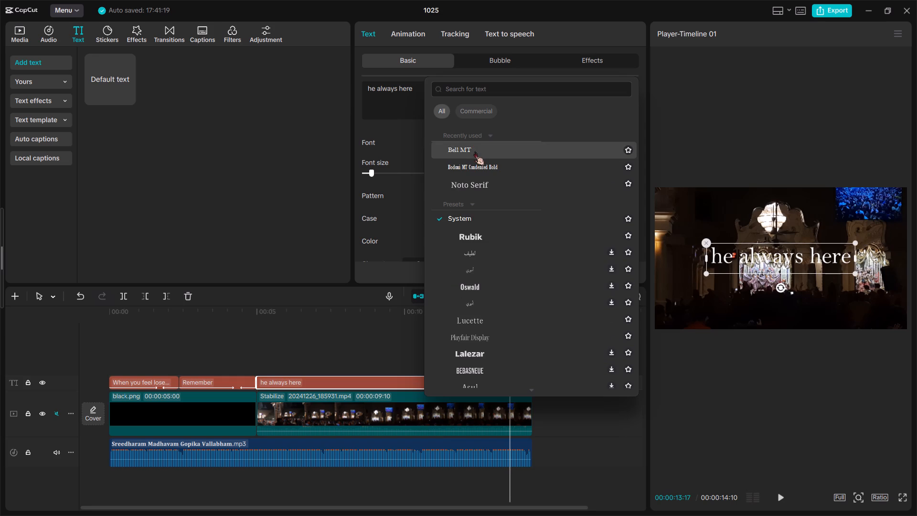
left_click(474, 151)
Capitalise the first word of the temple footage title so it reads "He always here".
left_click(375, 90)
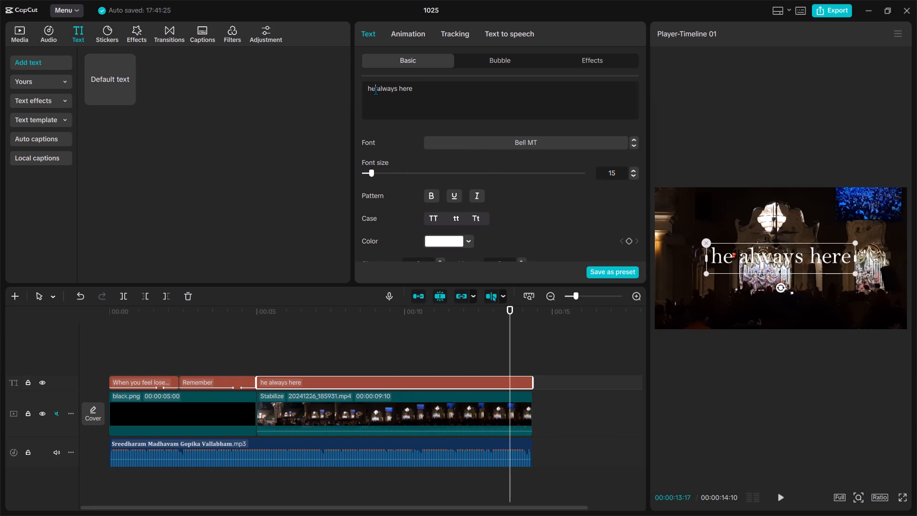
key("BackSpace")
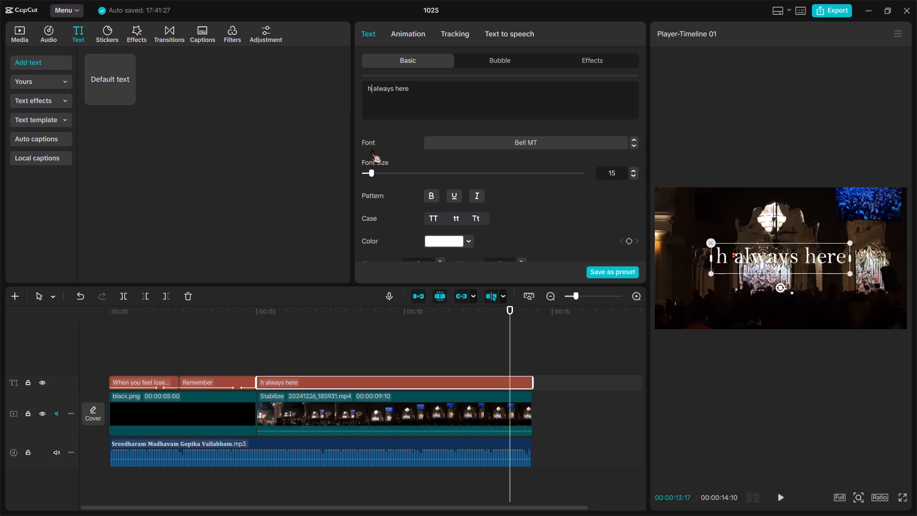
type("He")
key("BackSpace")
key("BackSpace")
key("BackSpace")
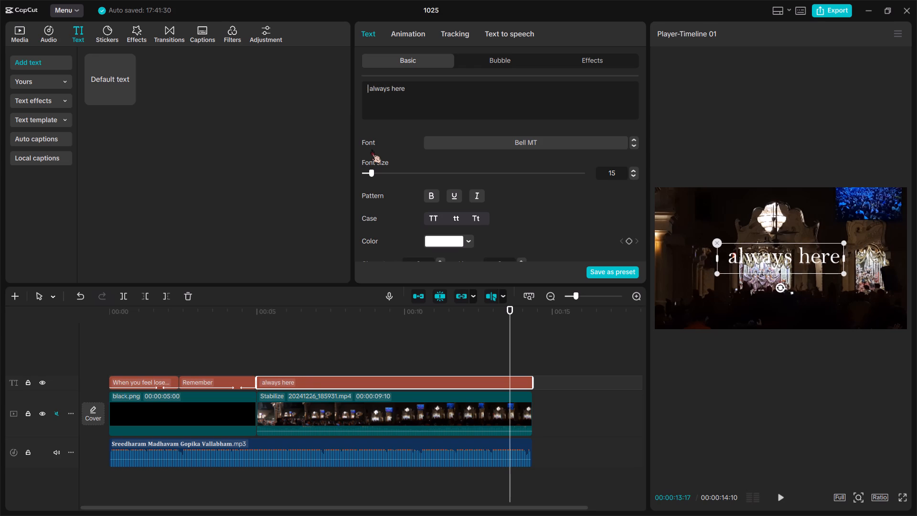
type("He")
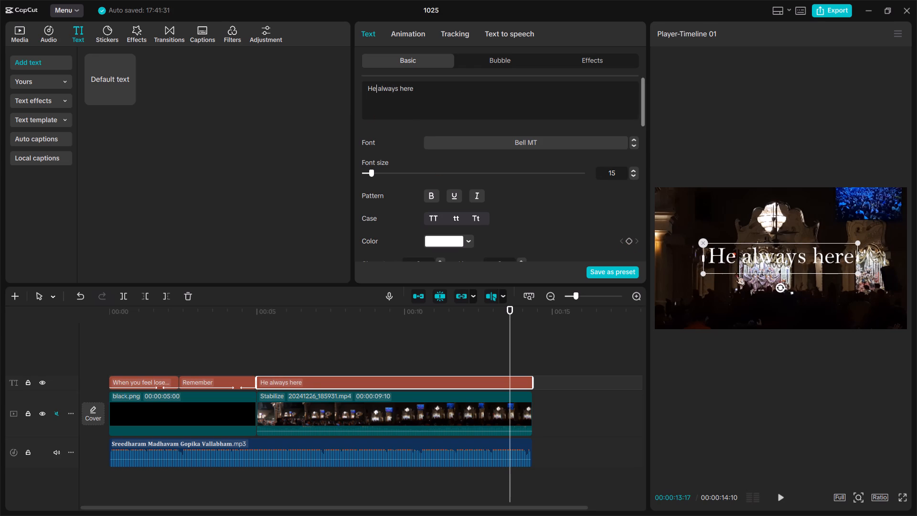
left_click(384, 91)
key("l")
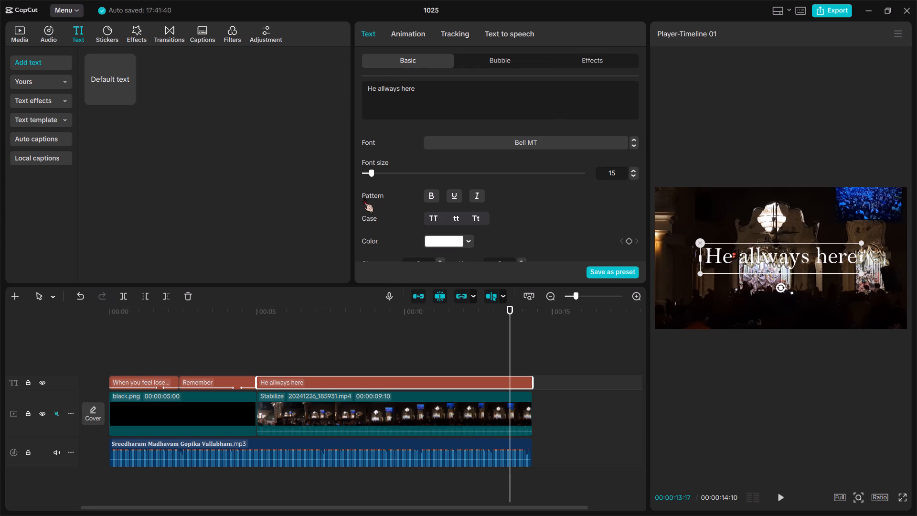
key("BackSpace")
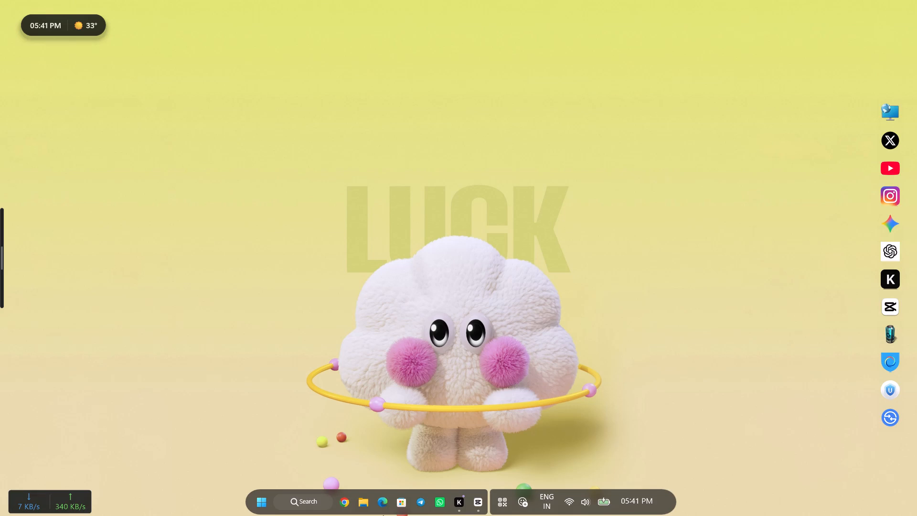
Switch to Chrome and search Google for "he always here" to check the title's wording.
left_click(343, 503)
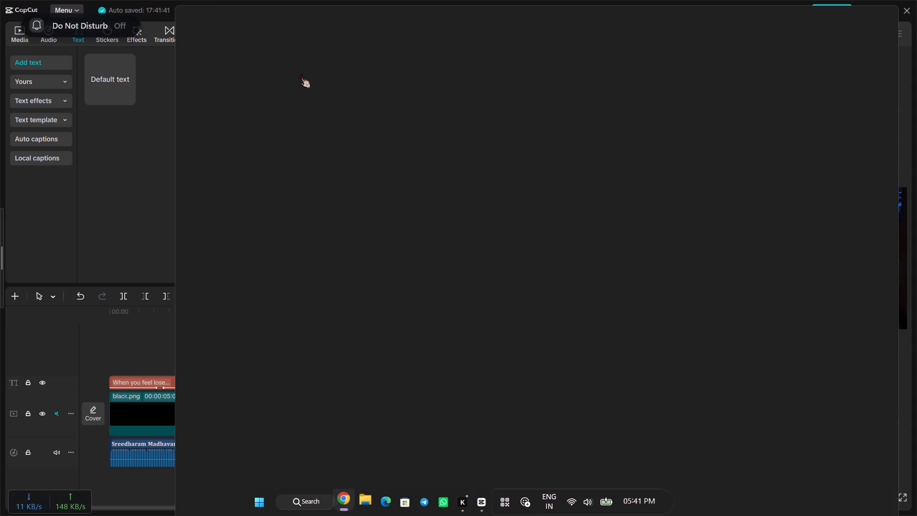
left_click(412, 230)
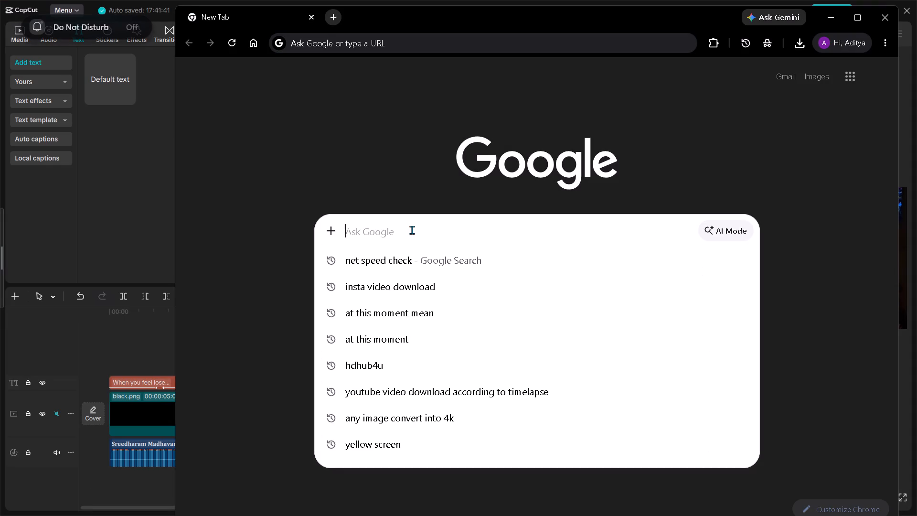
type("he al")
key("a")
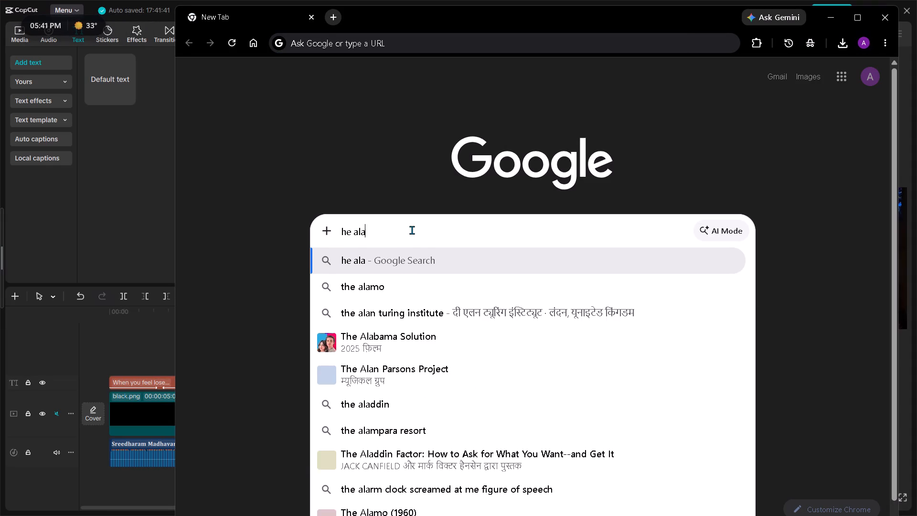
key("BackSpace")
type("ways")
key("space")
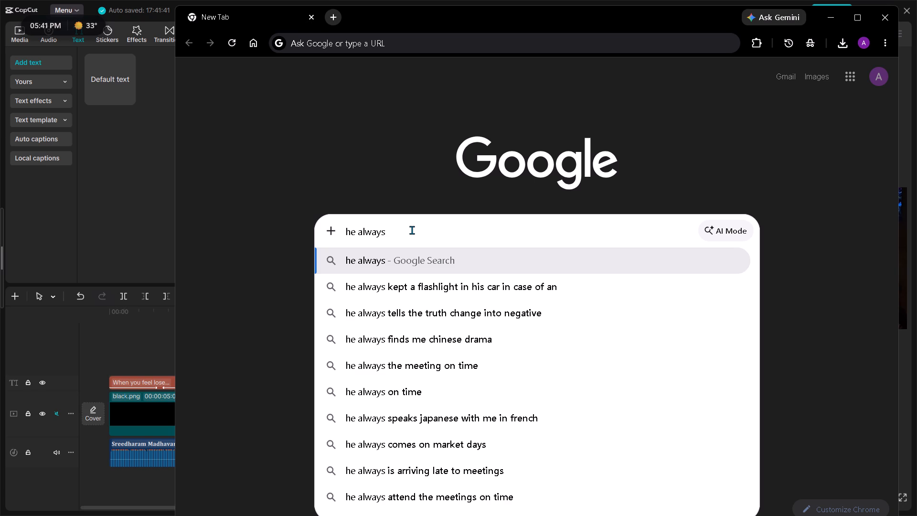
type("here me")
key("BackSpace")
key("BackSpace")
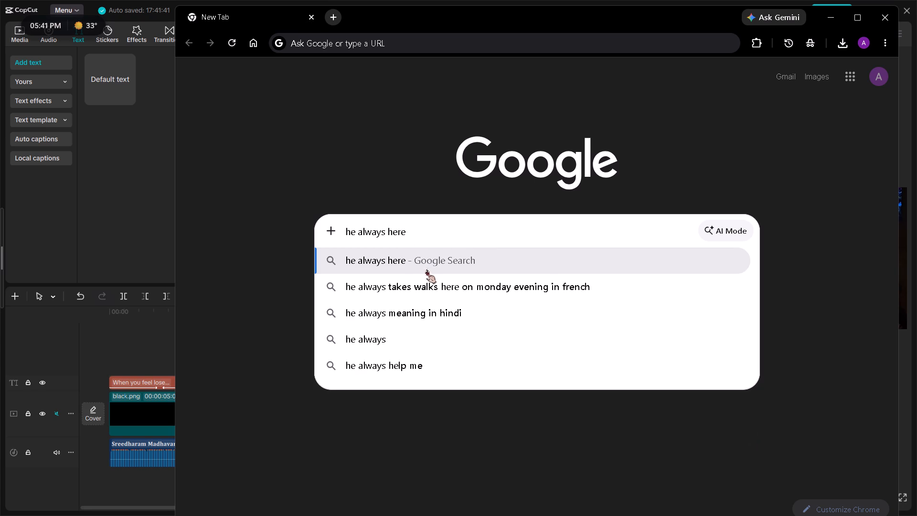
key("BackSpace")
key("Return")
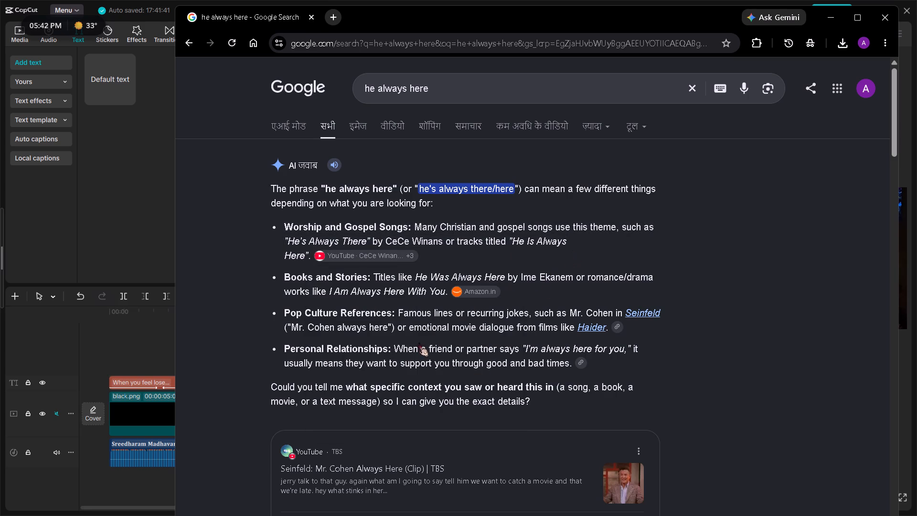
Ask the follow-up question "god ke liye kya use karnege" below the AI answer.
scroll(424, 418, "down", 3)
left_click(376, 432)
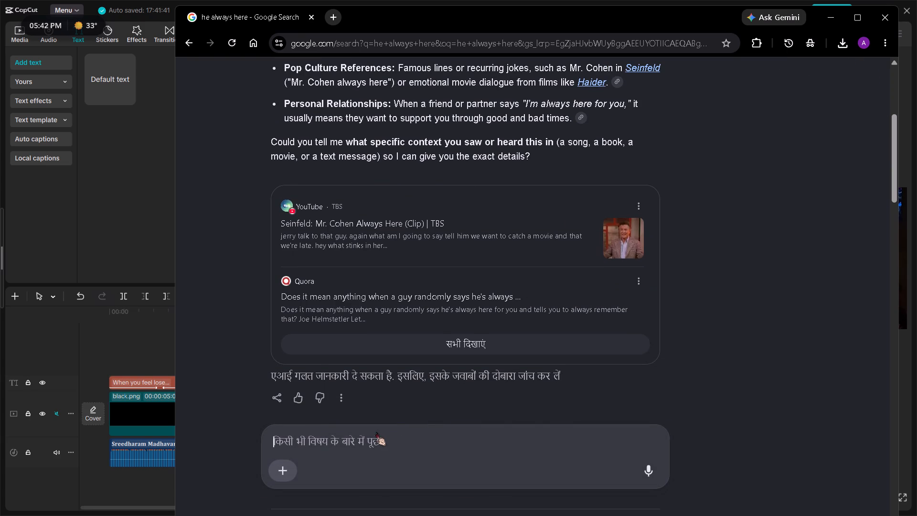
type("god ke liye kya use karnege")
key("Return")
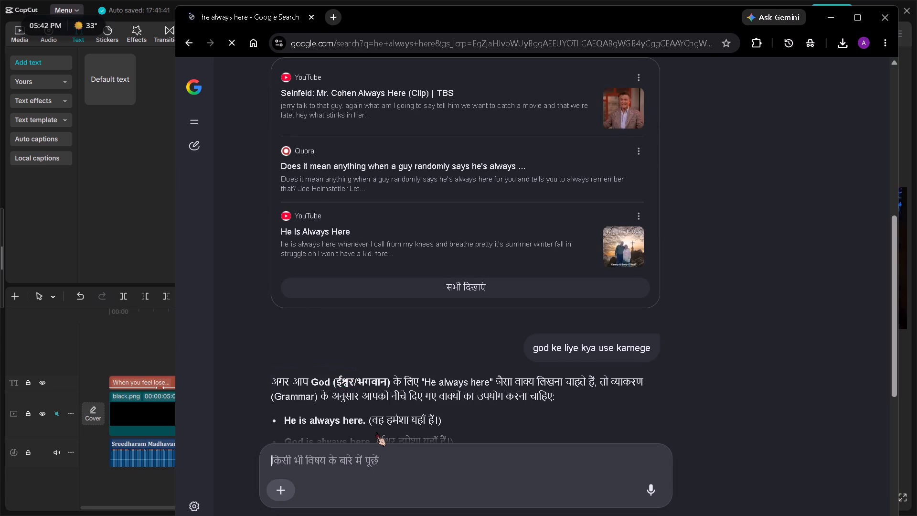
Copy the phrase "He is always here" from the first suggested sentence, without its full stop.
scroll(376, 432, "down", 1)
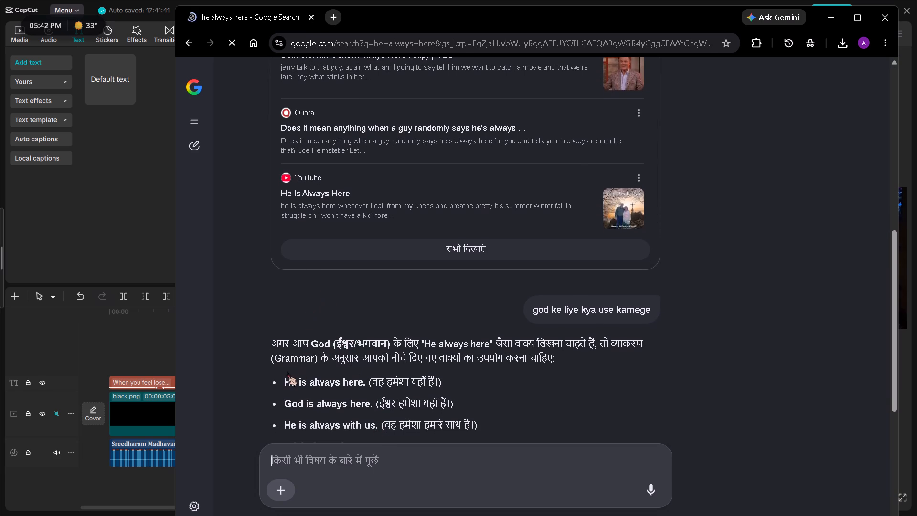
left_click_drag(281, 380, 341, 383)
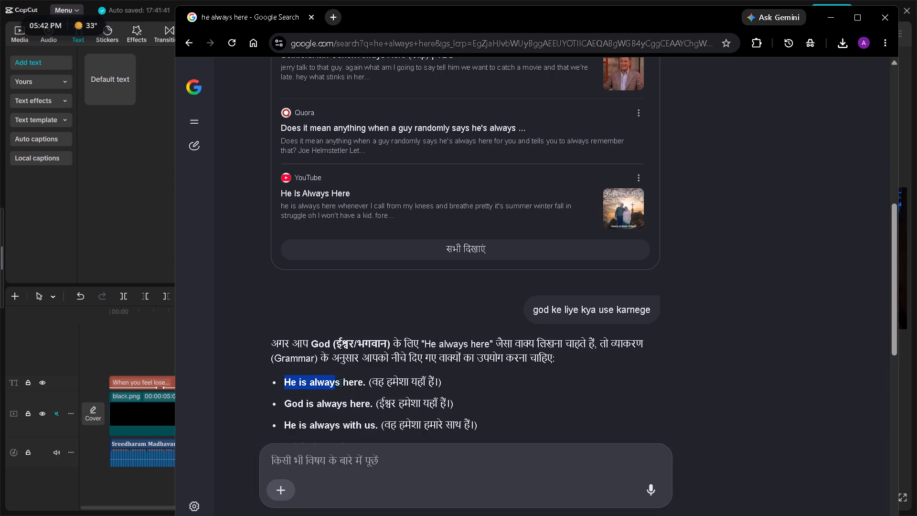
left_click_drag(341, 383, 363, 387)
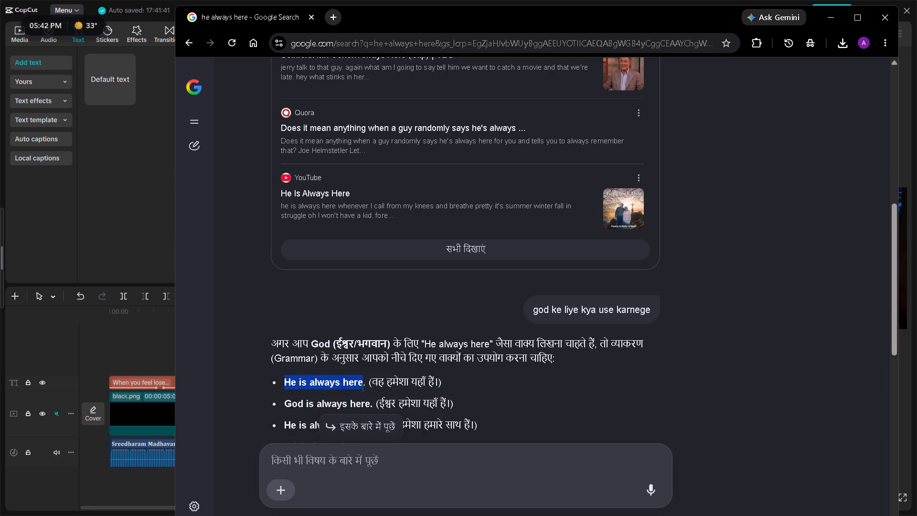
left_click_drag(363, 387, 362, 386)
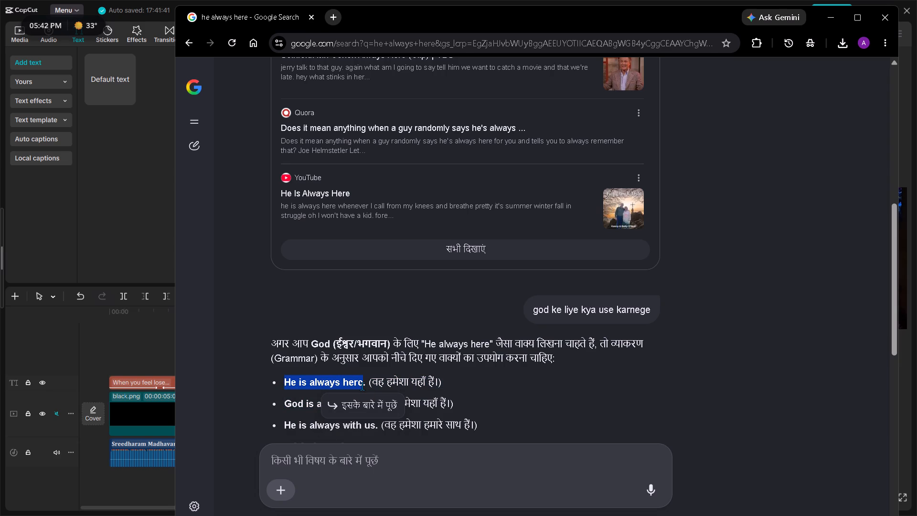
key("ctrl+c")
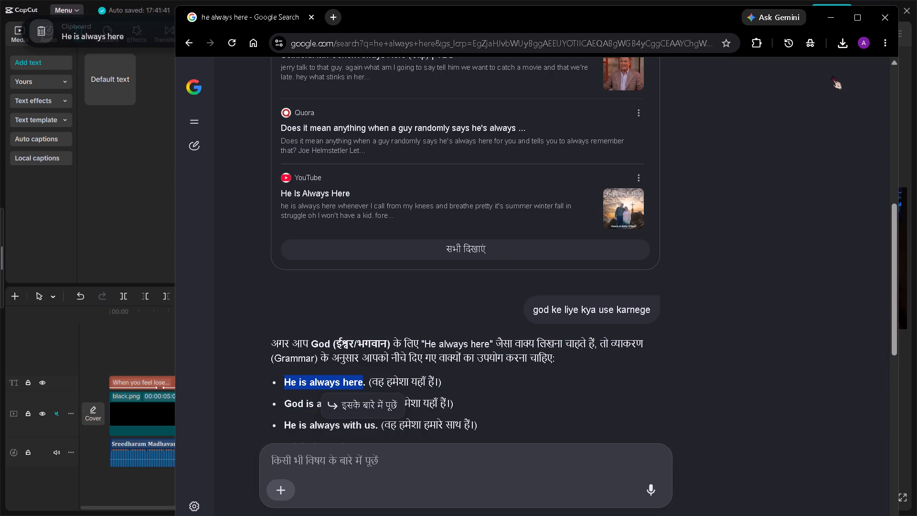
Return to CapCut and replace the temple footage title's wording with the copied "He is always here".
left_click(829, 17)
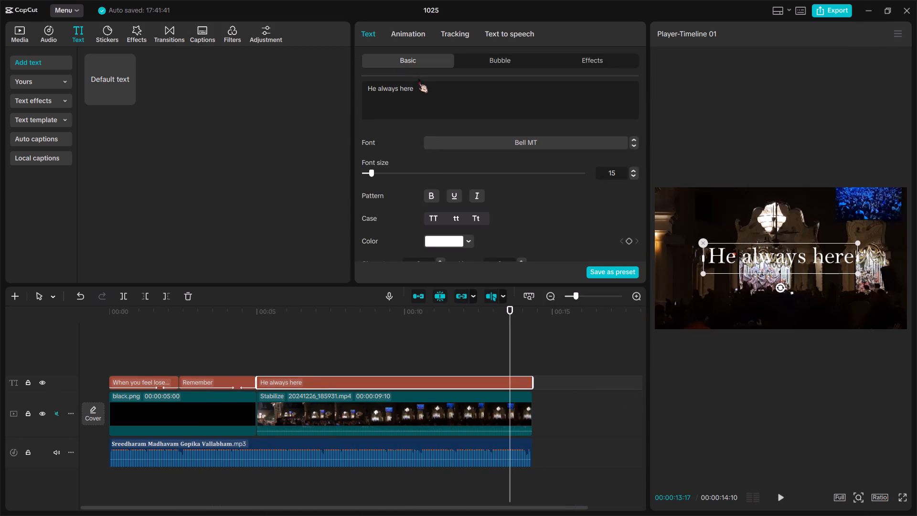
left_click_drag(419, 83, 361, 96)
key("BackSpace")
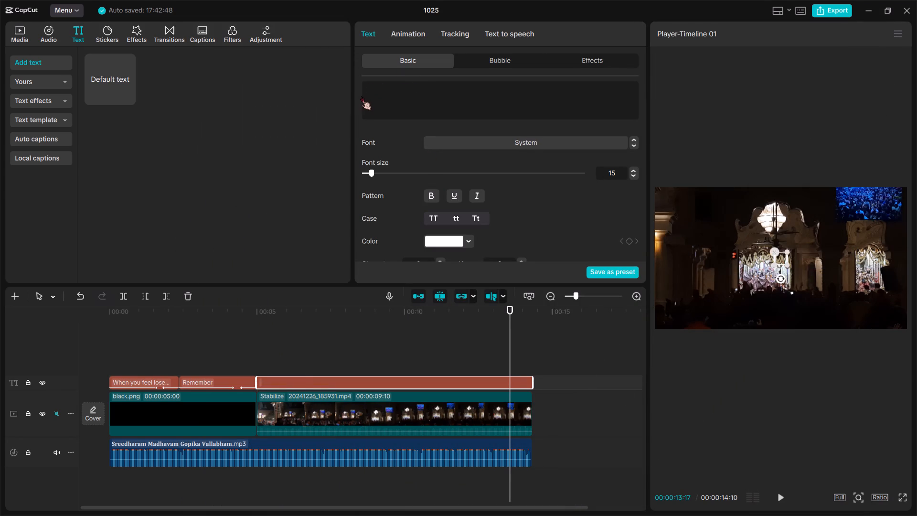
key("ctrl+v")
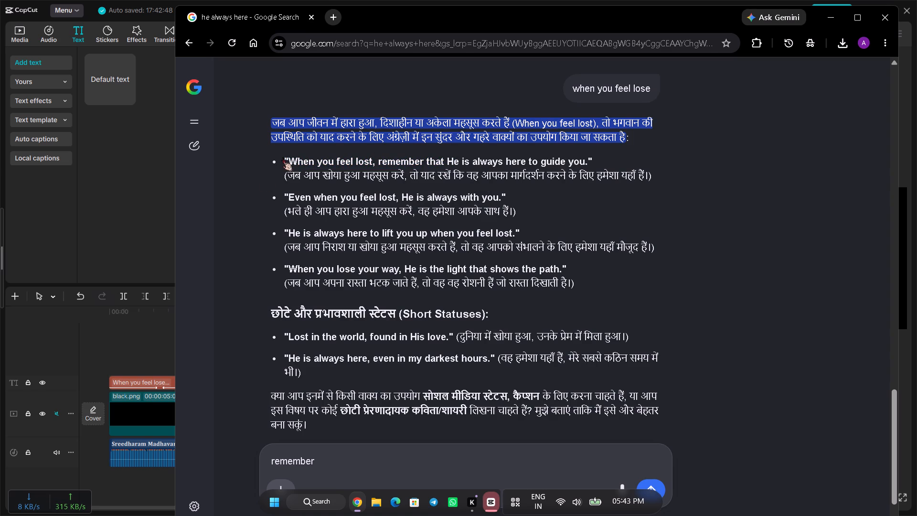
left_click_drag(285, 159, 448, 152)
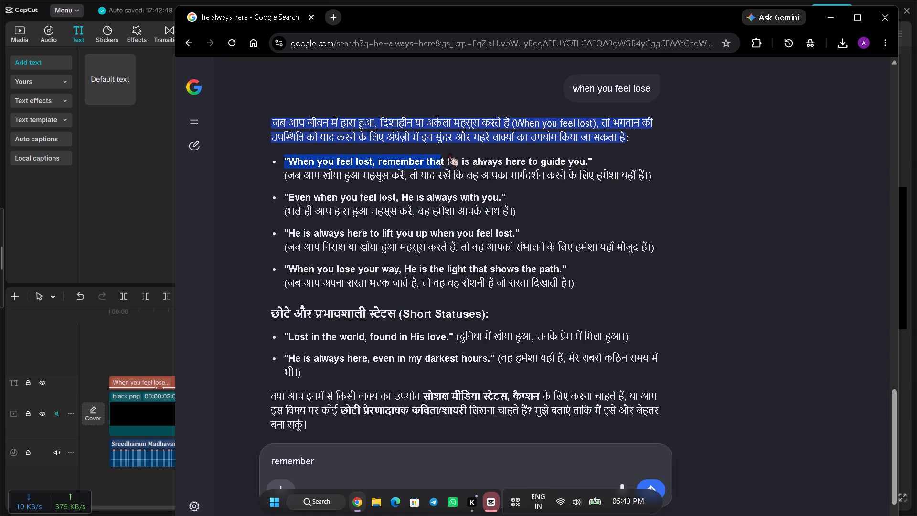
left_click_drag(448, 152, 447, 156)
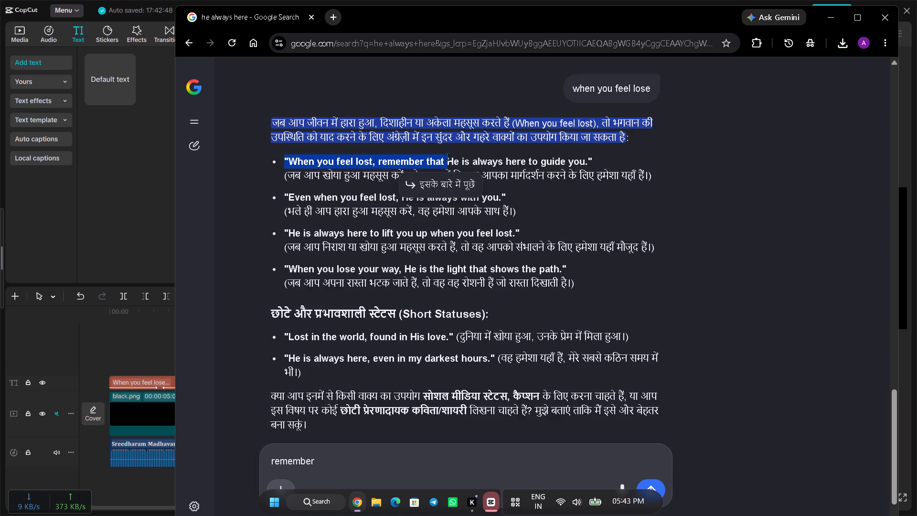
left_click_drag(447, 156, 443, 157)
key("ctrl+c")
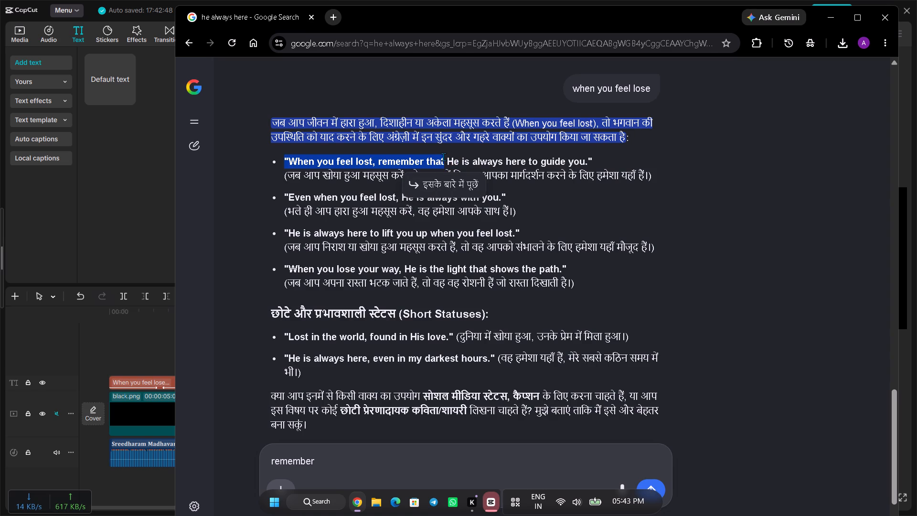
left_click(842, 18)
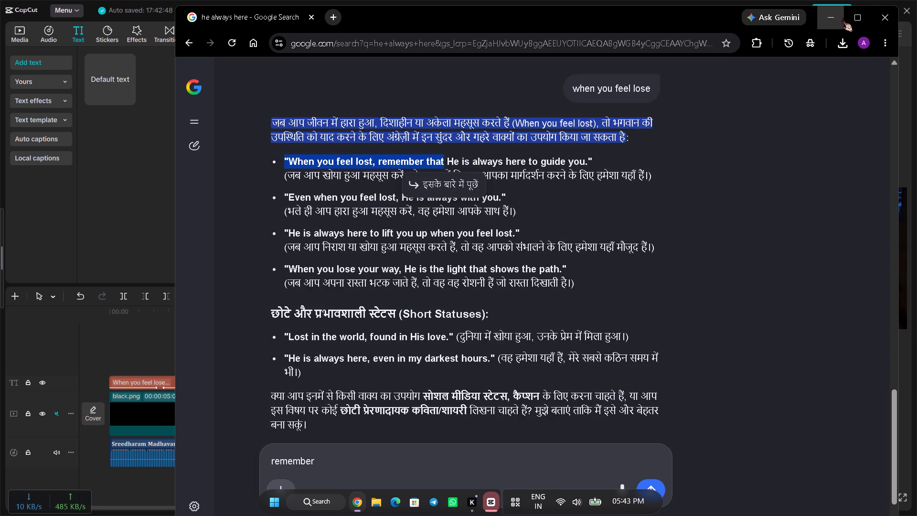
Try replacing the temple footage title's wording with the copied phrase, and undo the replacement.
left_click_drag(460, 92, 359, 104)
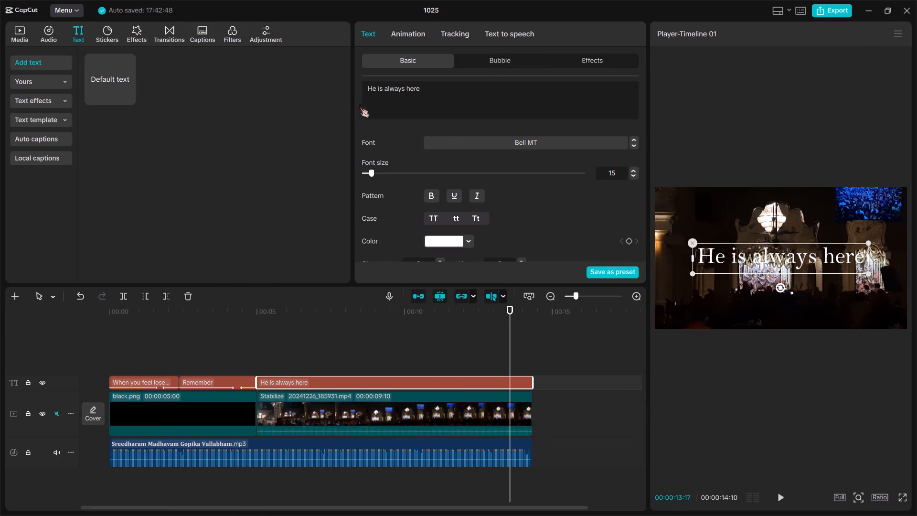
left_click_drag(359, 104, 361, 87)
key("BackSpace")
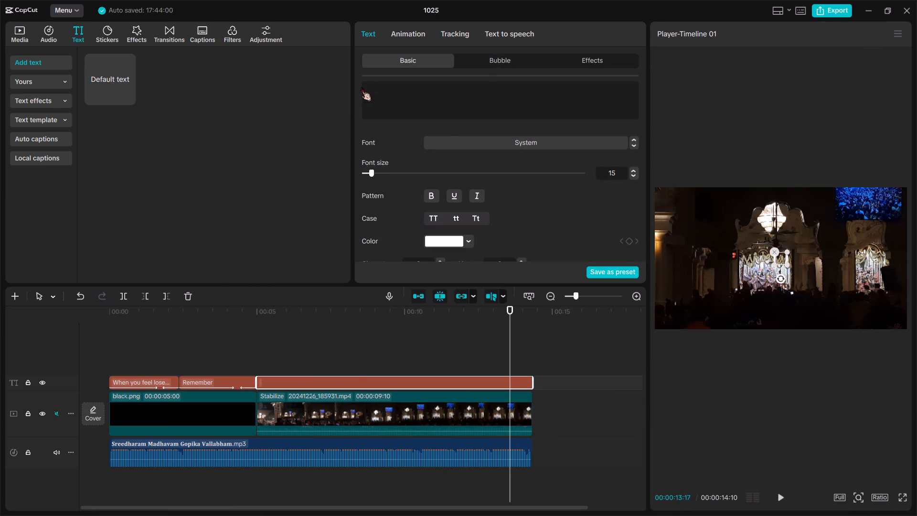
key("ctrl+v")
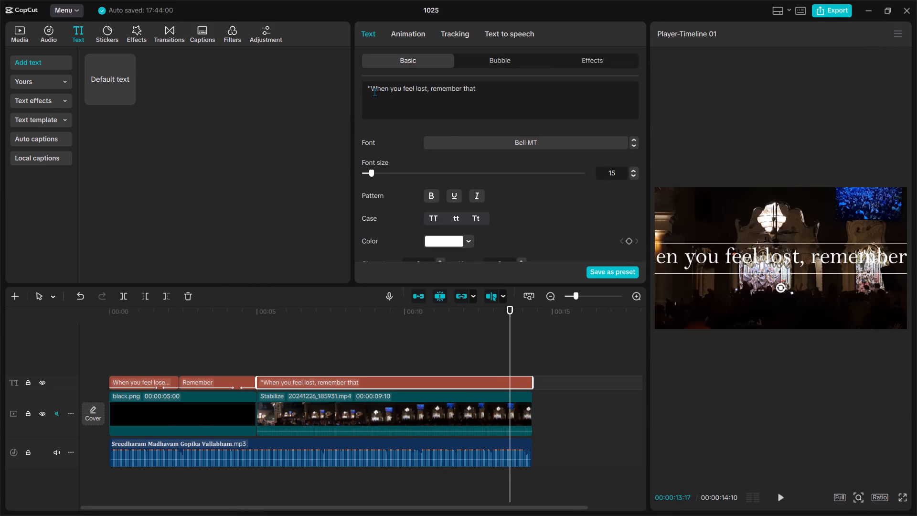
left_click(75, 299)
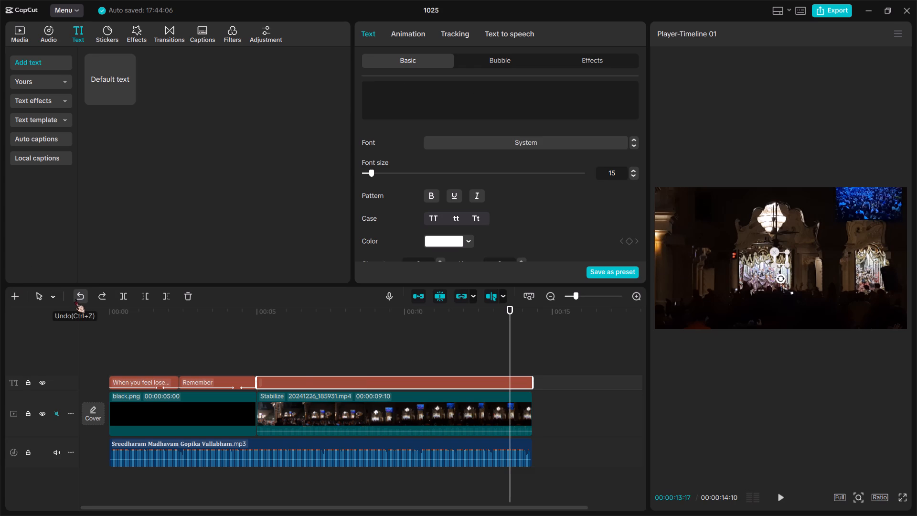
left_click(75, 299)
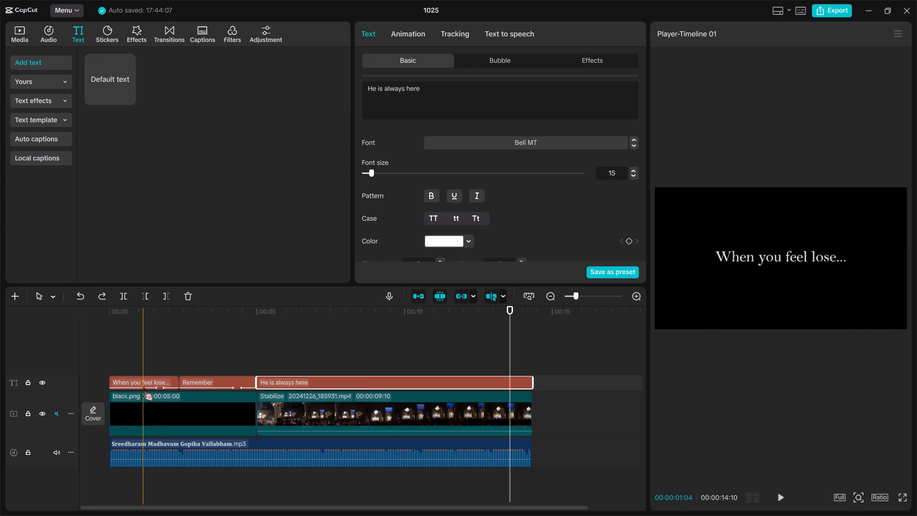
Replace the first title's wording over the black opening with the copied "When you feel lost, remember that", including its opening quotation mark.
double_click(141, 381)
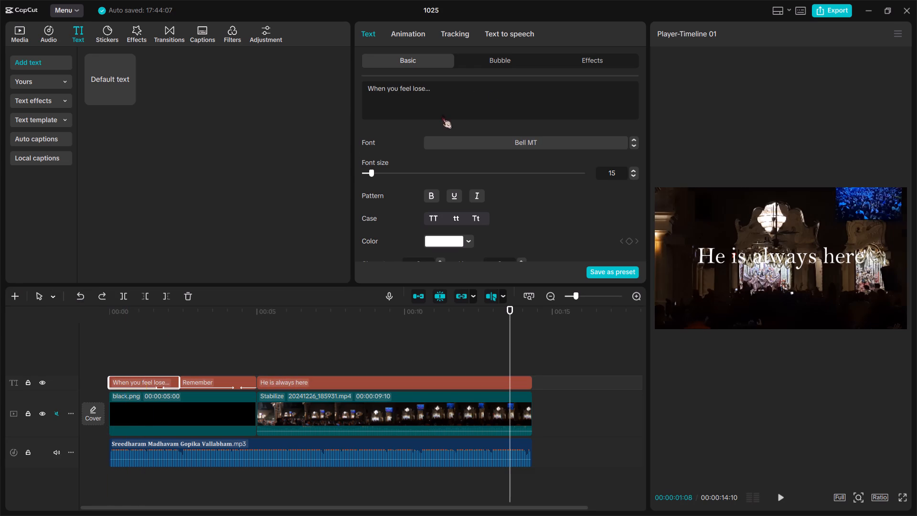
left_click(458, 90)
key("BackSpace")
key("BackSpace")
key("BackSpace")
key("BackSpace")
key("BackSpace")
key("BackSpace")
key("BackSpace")
key("BackSpace")
key("BackSpace")
key("BackSpace")
key("BackSpace")
key("BackSpace")
key("BackSpace")
key("BackSpace")
key("BackSpace")
key("BackSpace")
key("BackSpace")
key("BackSpace")
key("BackSpace")
key("BackSpace")
key("ctrl+v")
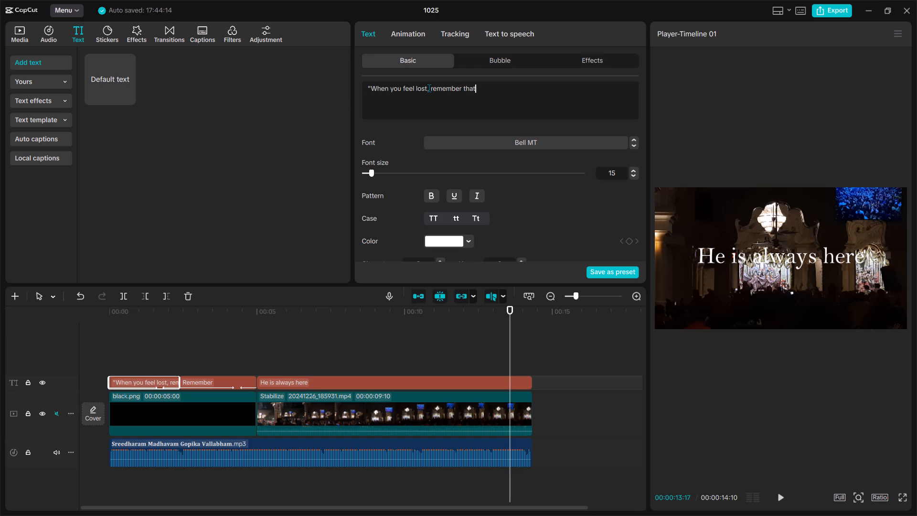
Copy "remember that" from the first title and use it to extend the second title's wording to "Remember that".
left_click_drag(429, 88, 502, 95)
key("ctrl+c")
double_click(189, 383)
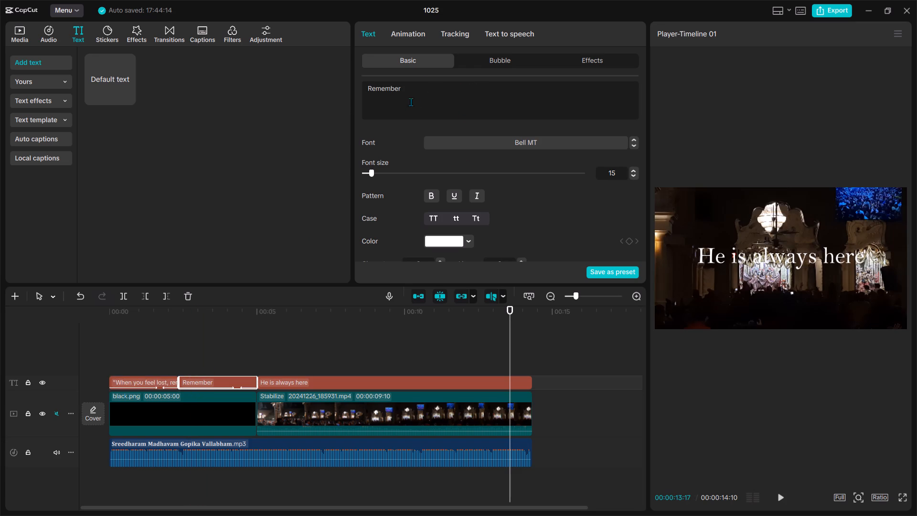
left_click(422, 95)
key("space")
key("ctrl+v")
left_click(437, 88)
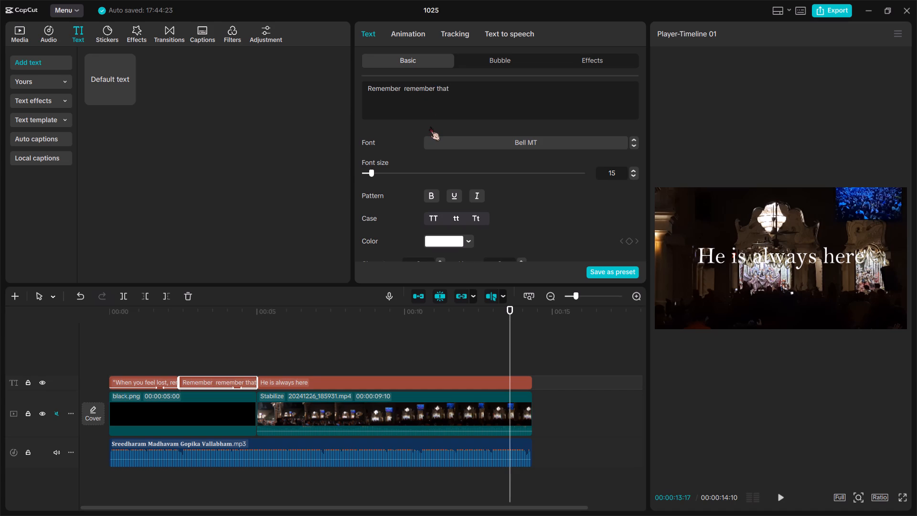
key("BackSpace")
key("BackSpace")
key("BackSpace")
key("BackSpace")
key("BackSpace")
key("BackSpace")
key("BackSpace")
key("BackSpace")
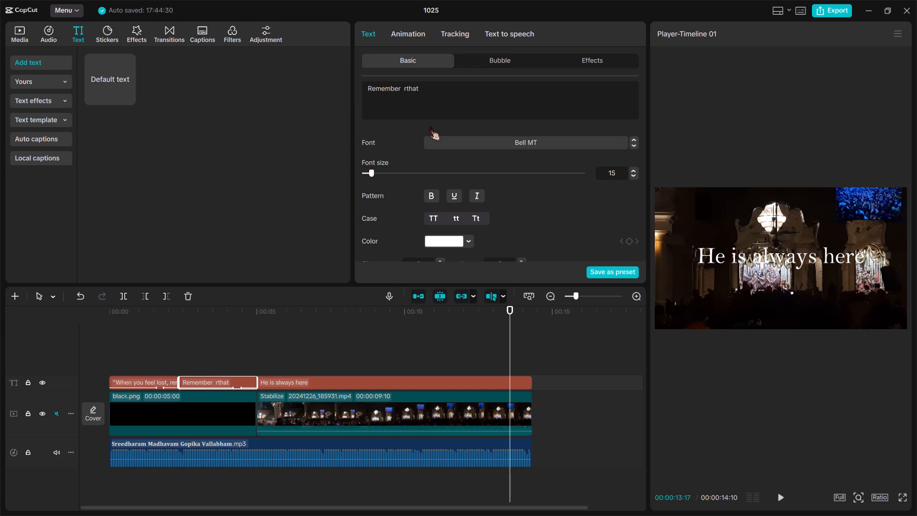
key("BackSpace")
key("BackSpace")
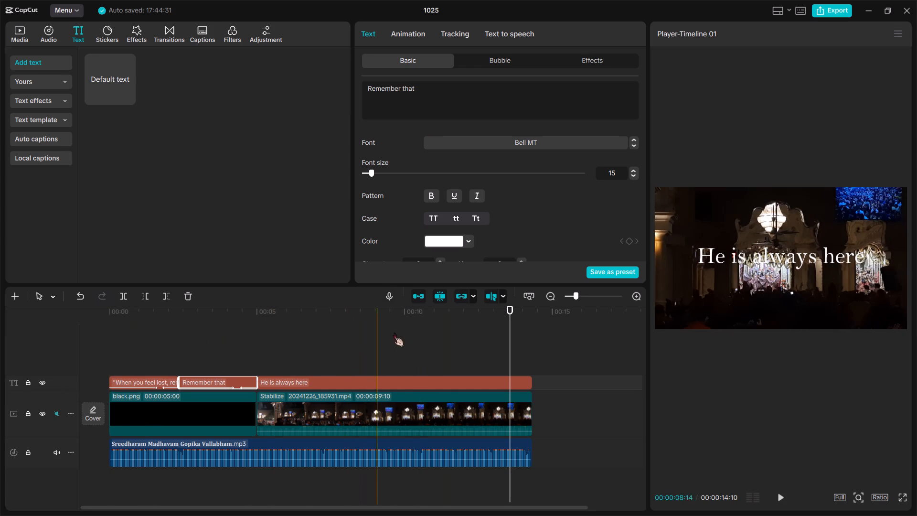
Scale down the "He is always here" title over the temple footage in the preview.
left_click(746, 242)
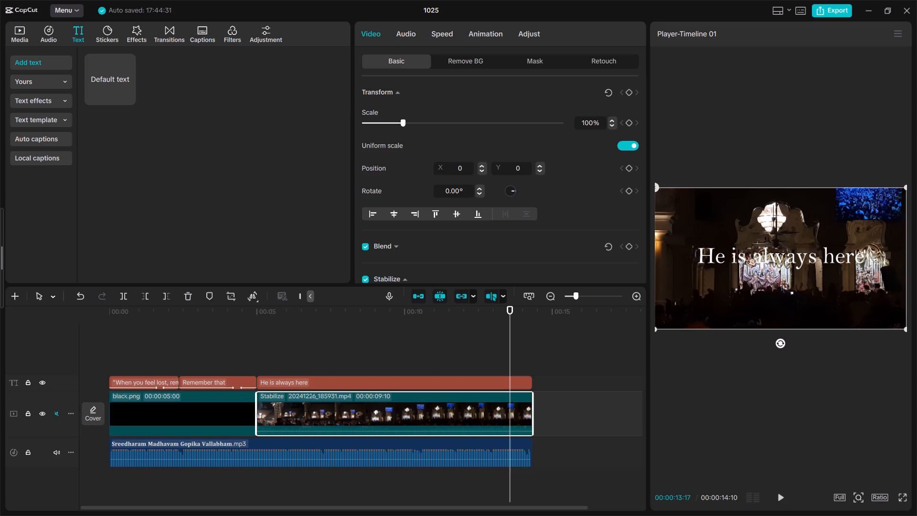
left_click(746, 252)
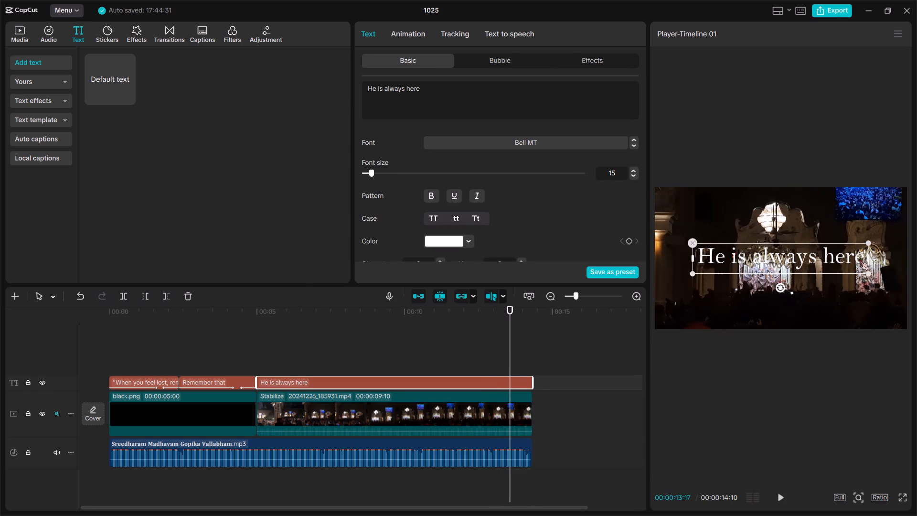
left_click_drag(865, 272, 817, 258)
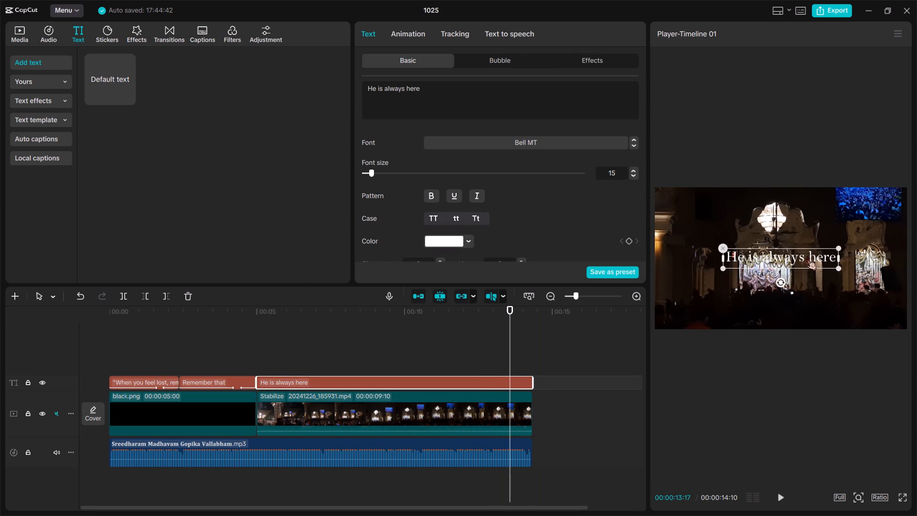
left_click_drag(836, 268, 829, 264)
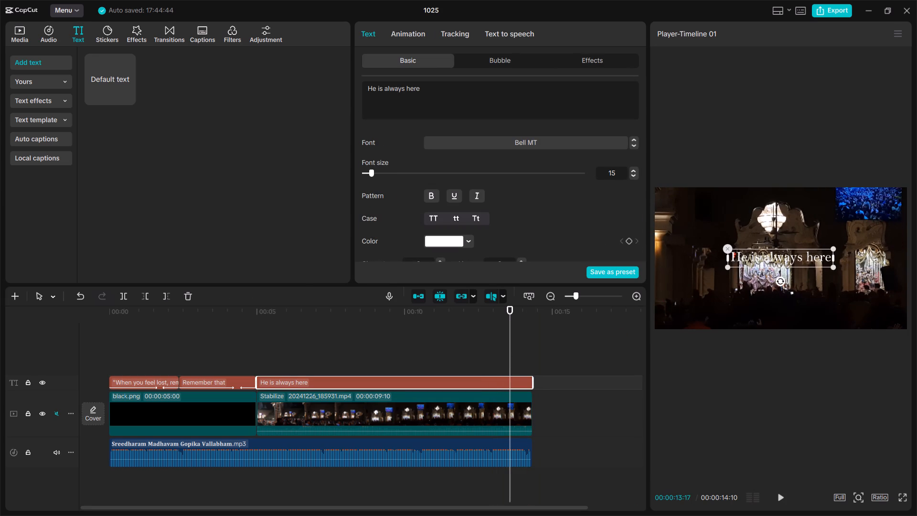
Add a space and two dots to the temple footage title so it reads "He is always here ..".
left_click(432, 87)
key("space")
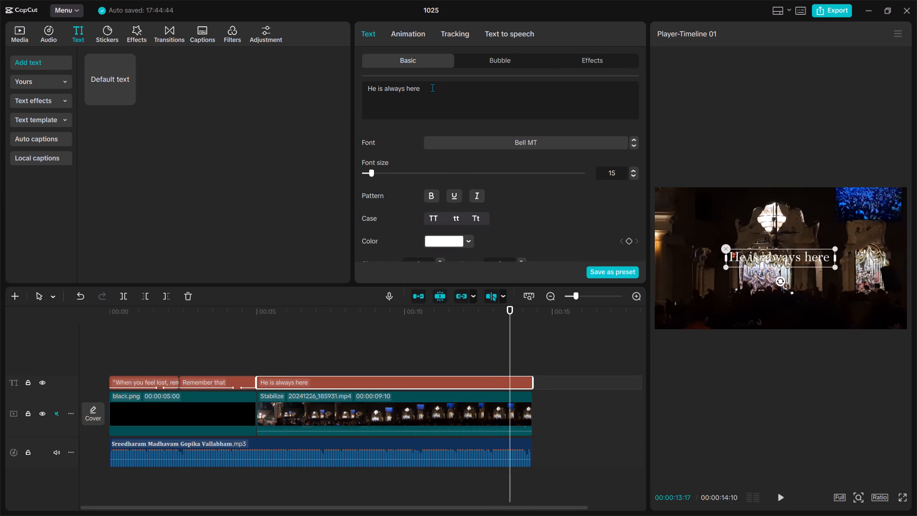
key("period")
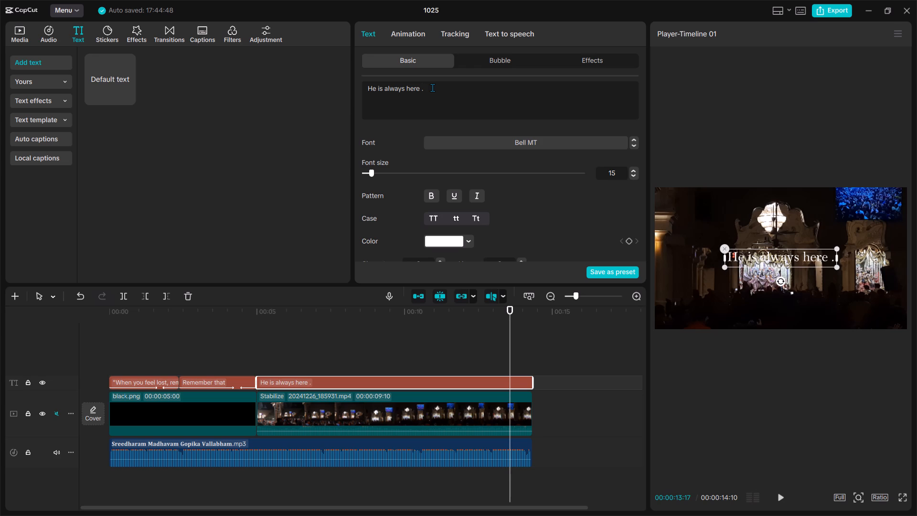
key("period")
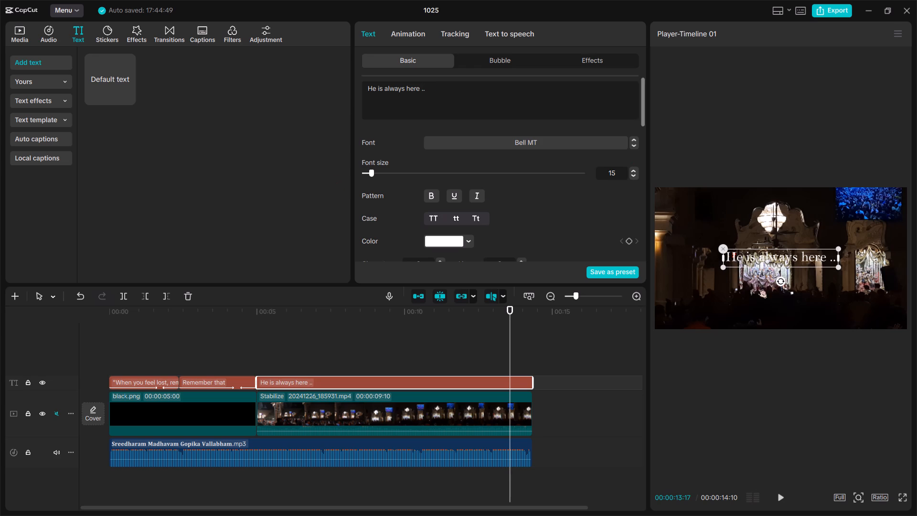
Move the "He is always here .." title to the lower centre of the temple footage and shrink it a little more.
left_click_drag(766, 258, 763, 308)
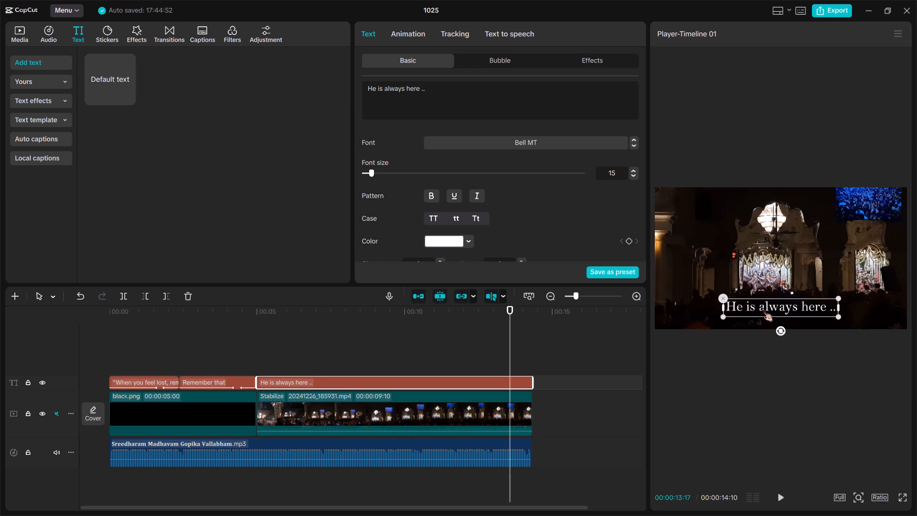
left_click_drag(837, 317, 813, 313)
left_click(785, 305)
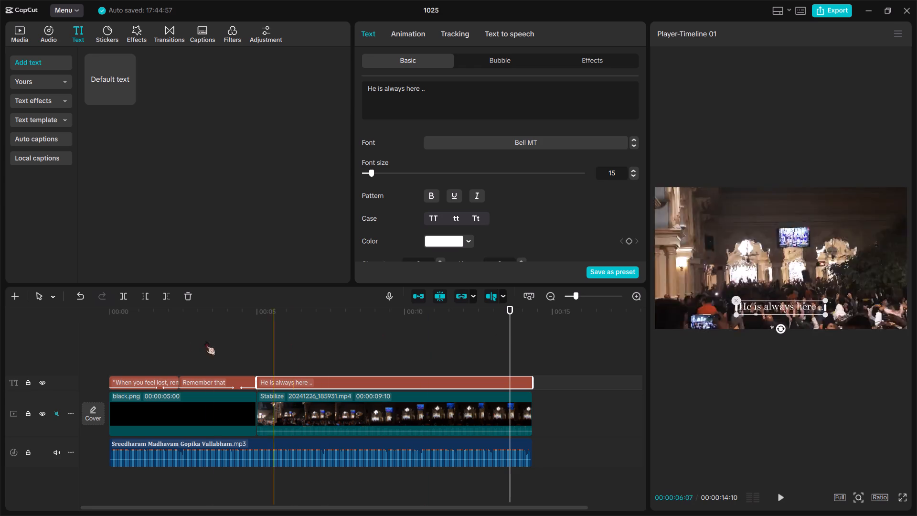
Shorten the first title over the black opening to "When you feel lost," with its opening quotation mark kept, and play back the opening titles.
key("space")
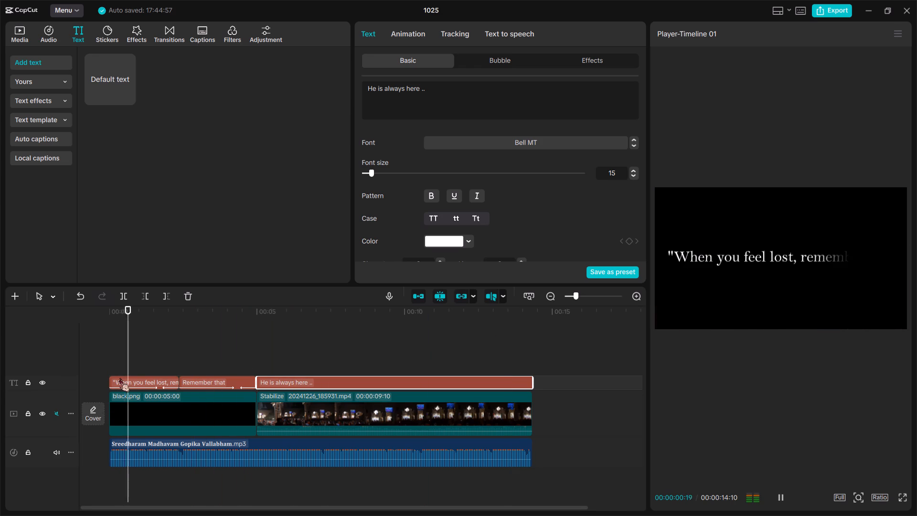
key("space")
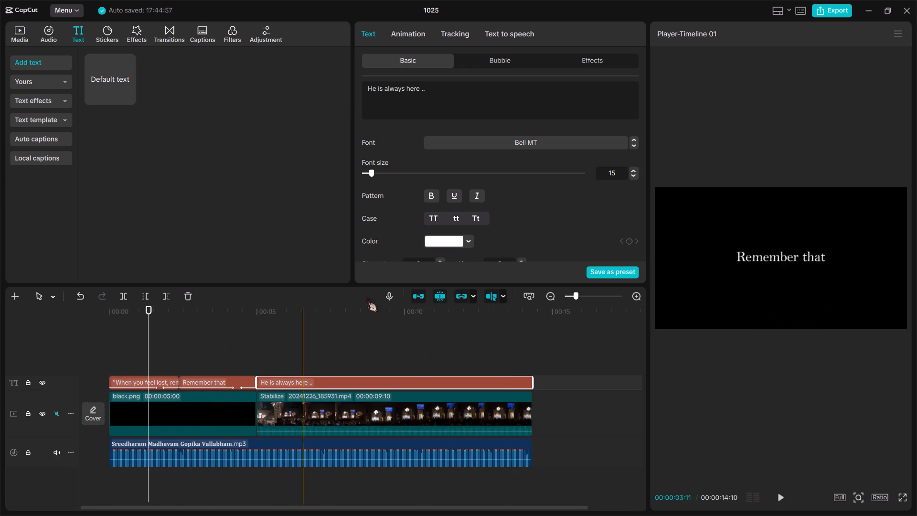
left_click(152, 379)
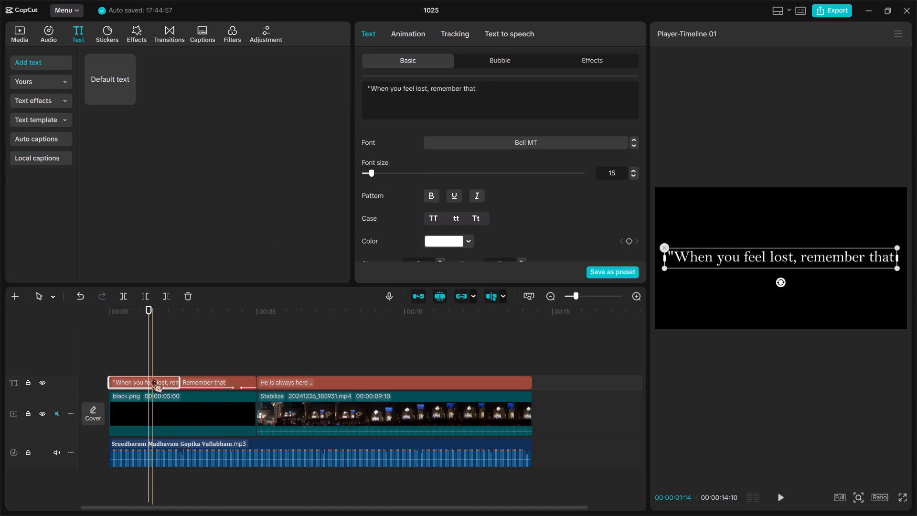
left_click(485, 92)
key("BackSpace")
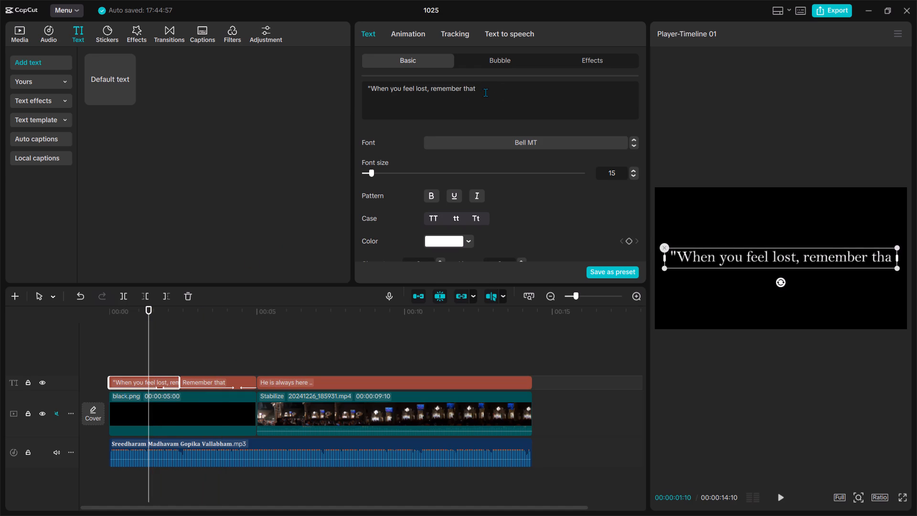
key("BackSpace")
key("BackSpace")
key("BackSpace")
key("BackSpace")
key("BackSpace")
key("BackSpace")
key("BackSpace")
key("BackSpace")
key("BackSpace")
key("BackSpace")
key("BackSpace")
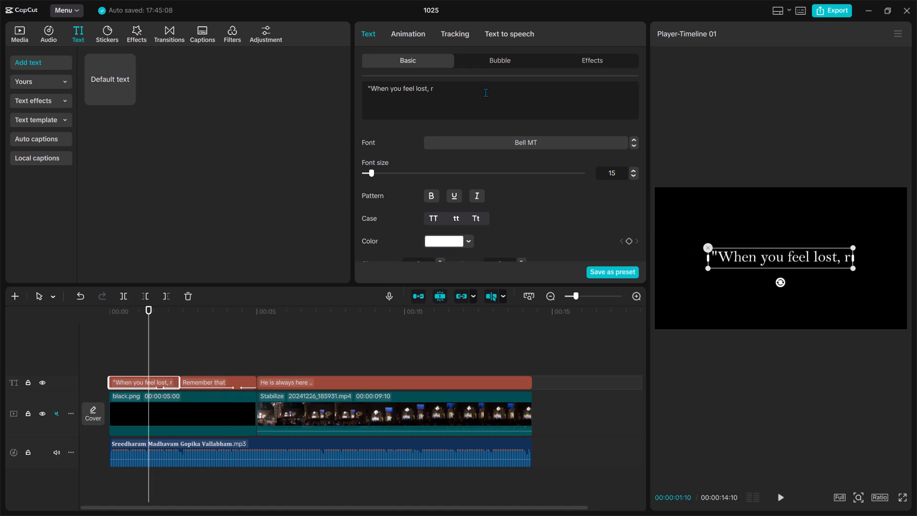
key("BackSpace")
key("BackSpace")
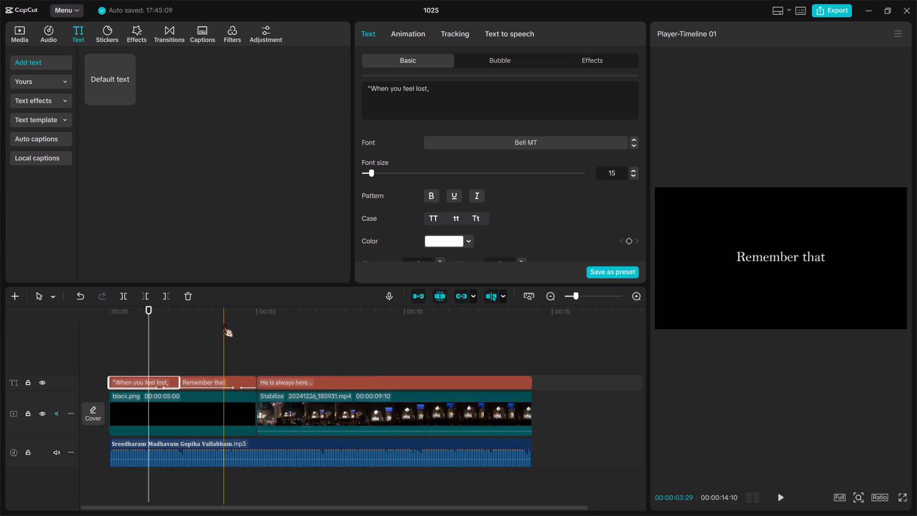
left_click(151, 349)
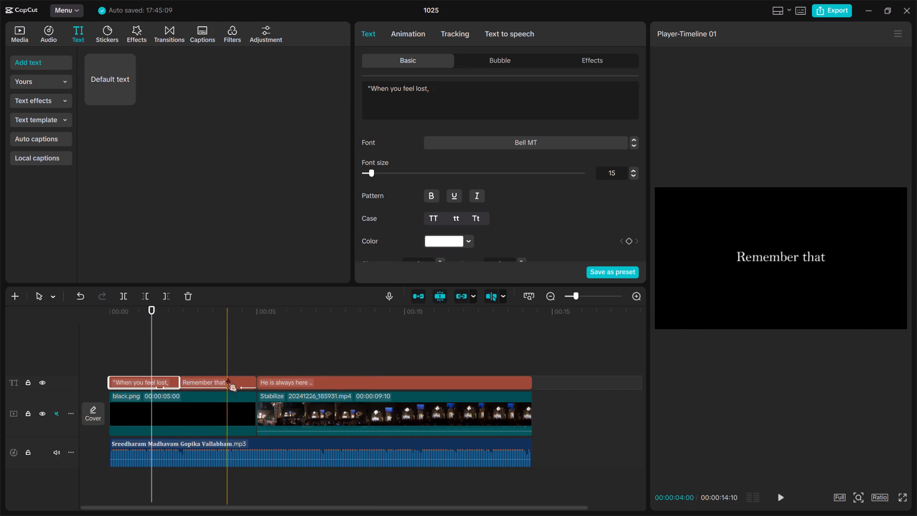
left_click(221, 375)
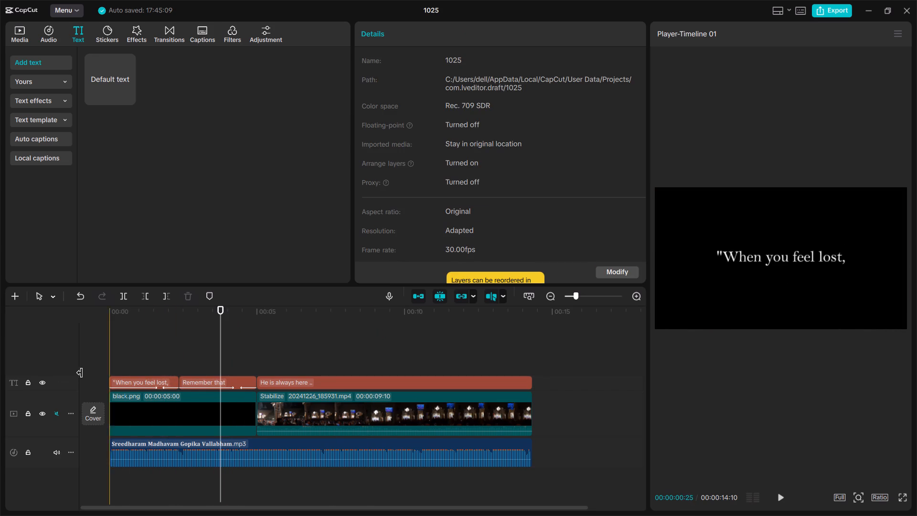
key("space")
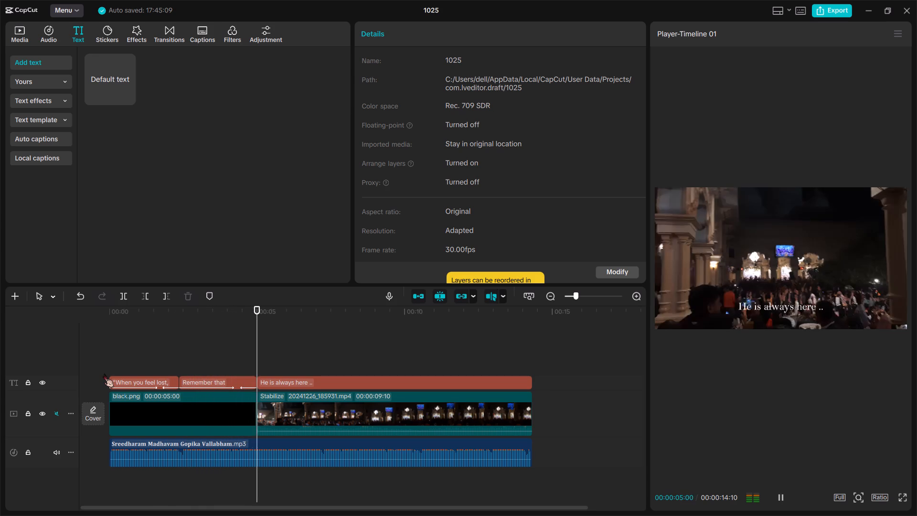
key("space")
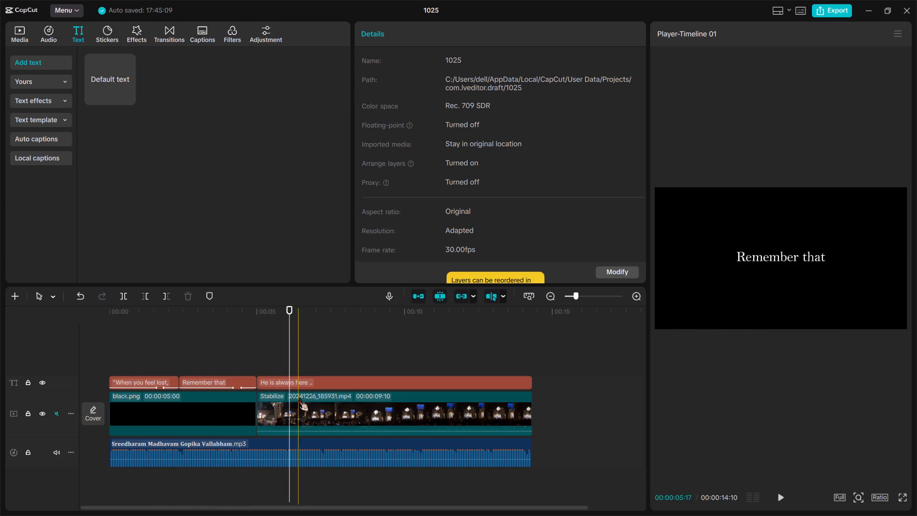
Move the "He is always here .." title higher over the temple footage, to about X 209, Y -405, and enlarge it to about 62%.
left_click(291, 380)
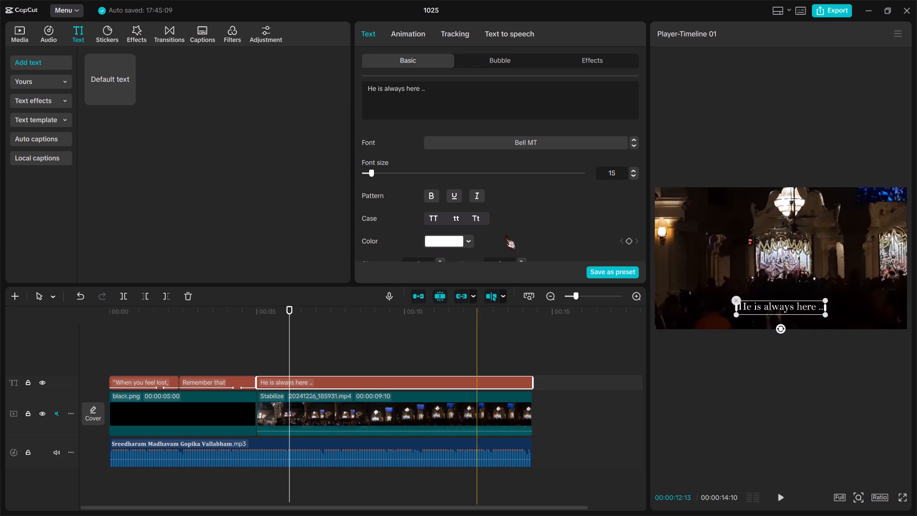
left_click(441, 93)
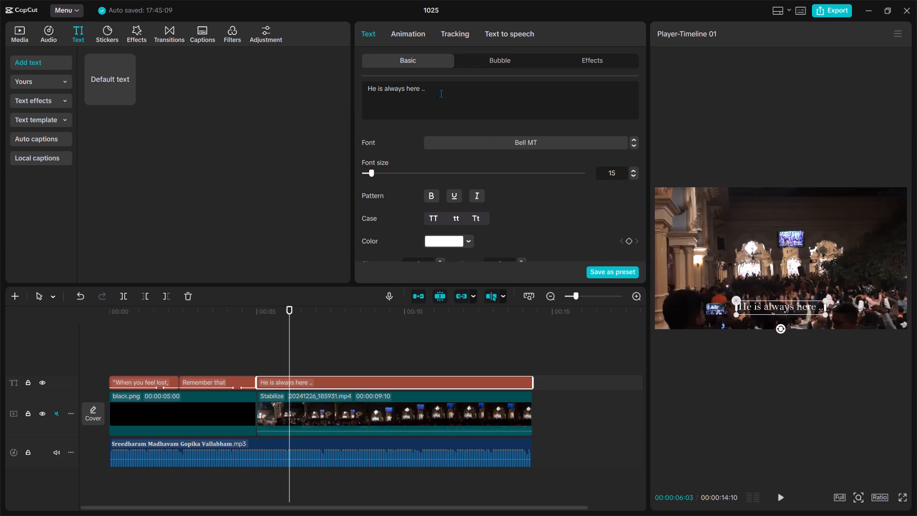
left_click_drag(803, 308, 807, 284)
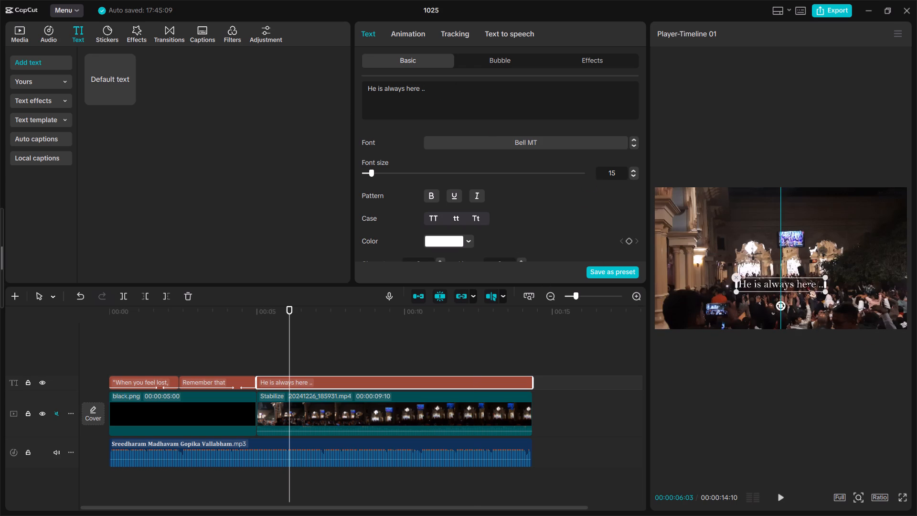
left_click_drag(807, 284, 810, 269)
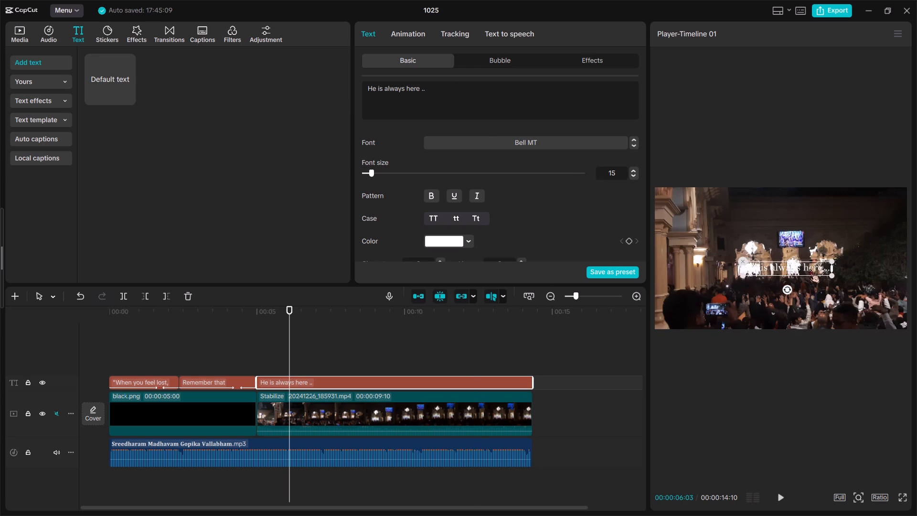
left_click_drag(810, 269, 814, 286)
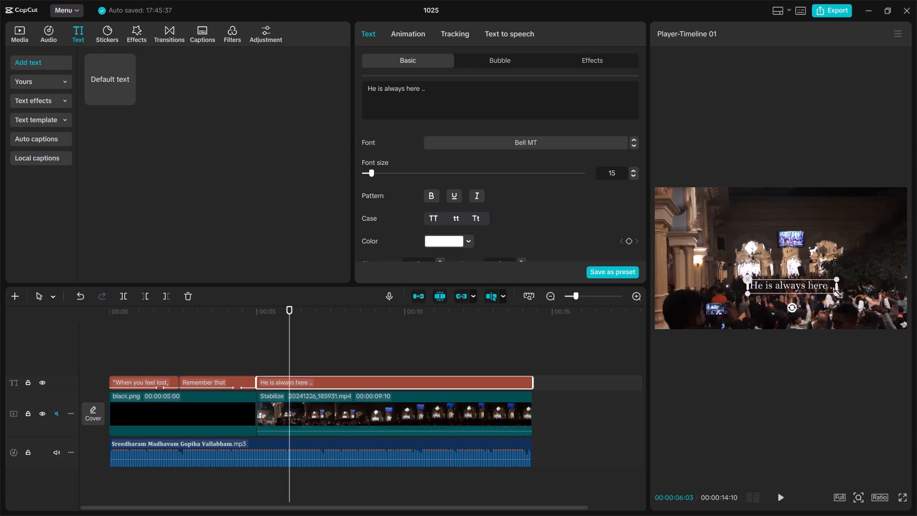
left_click_drag(835, 291, 849, 310)
left_click(810, 287)
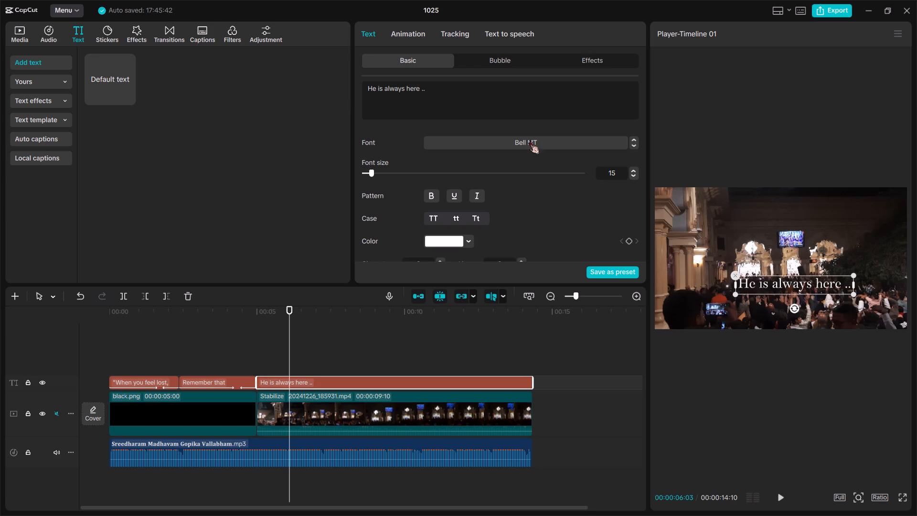
Apply the Fade Out exit animation to the "He is always here .." title.
left_click(414, 38)
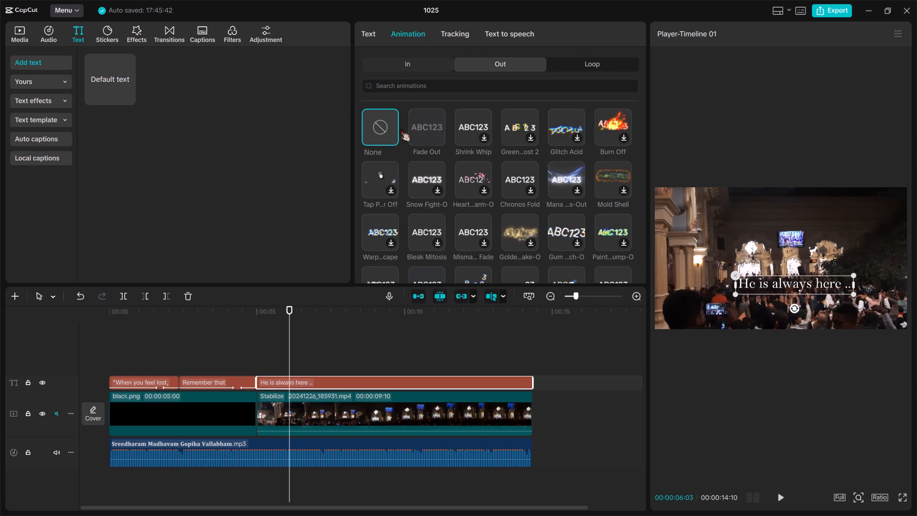
double_click(426, 119)
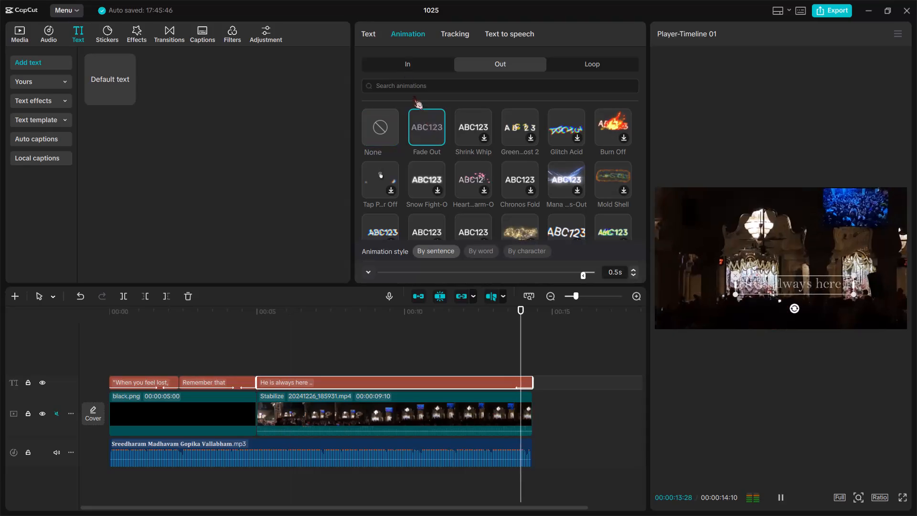
Give the "He is always here .." title the Blur ...Right entrance animation with a 5.6 s duration and play it back.
double_click(401, 68)
double_click(415, 116)
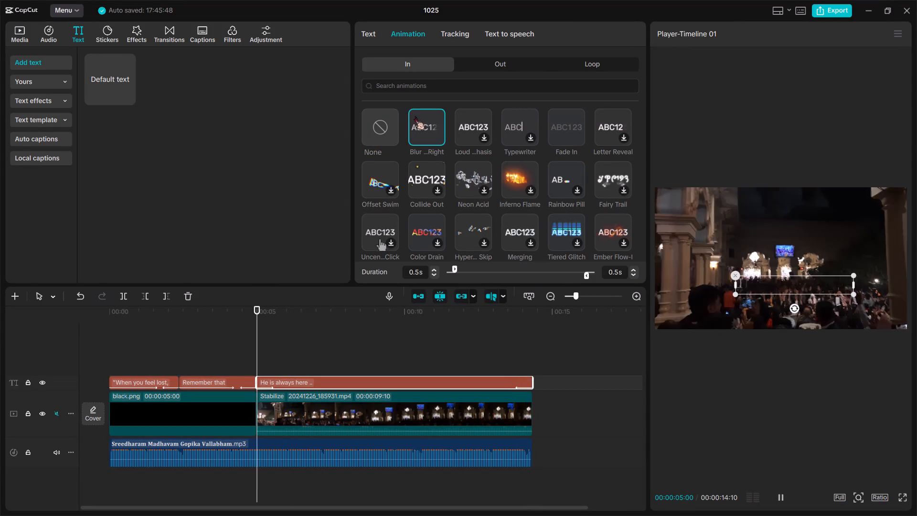
left_click_drag(456, 266, 536, 269)
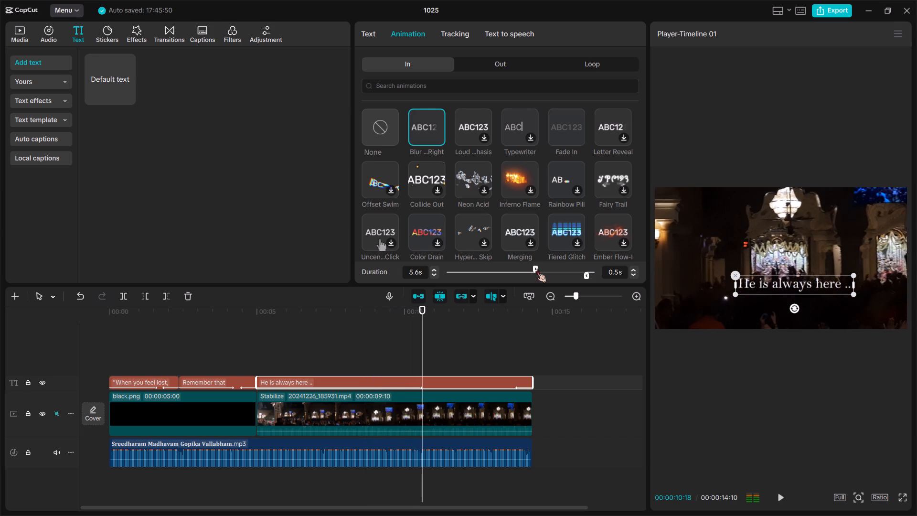
key("space")
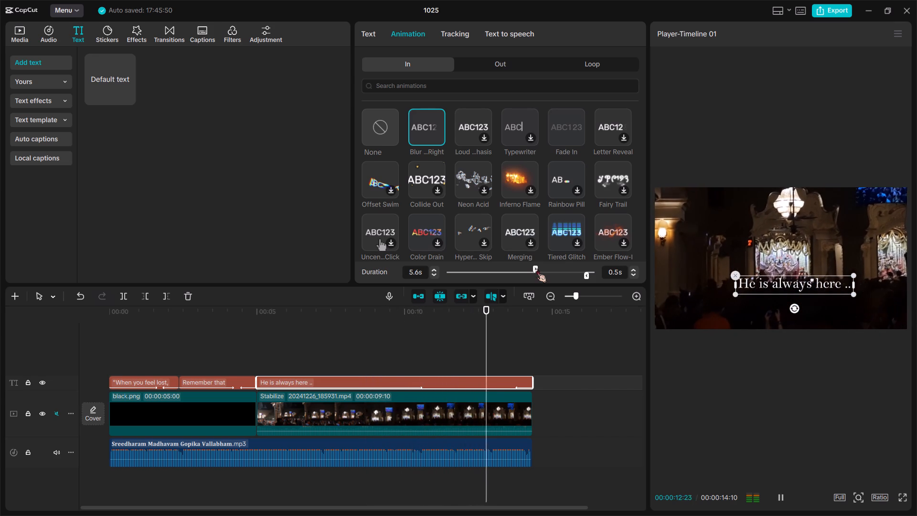
key("space")
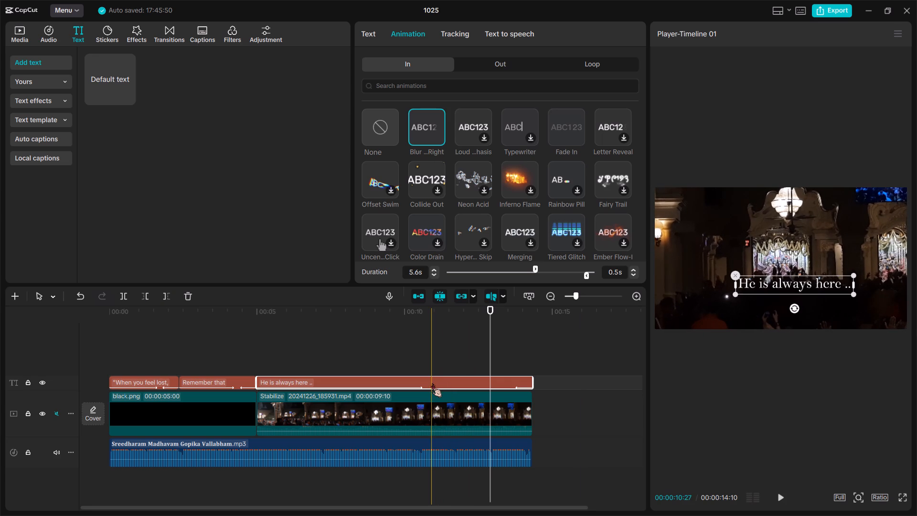
Add an opacity keyframe at 100% to the "He is always here .." title at about 00:00:10:28.
left_click(374, 29)
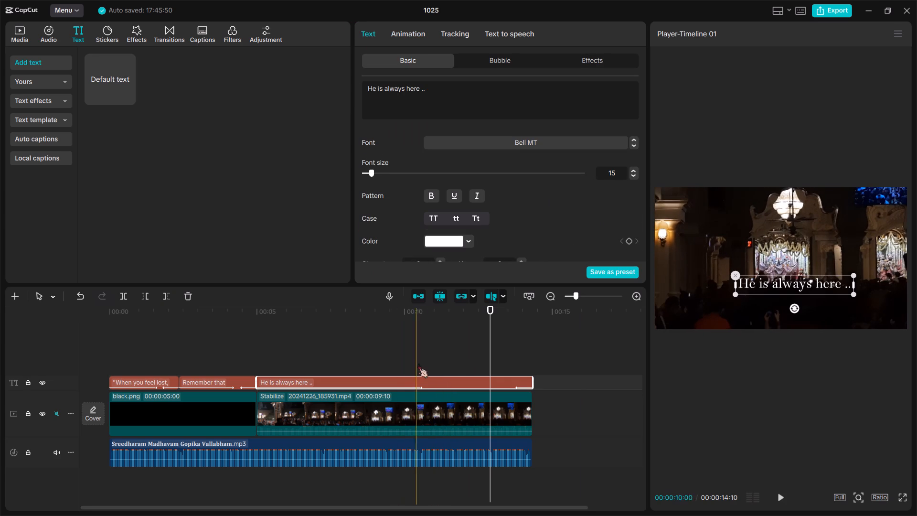
left_click(424, 363)
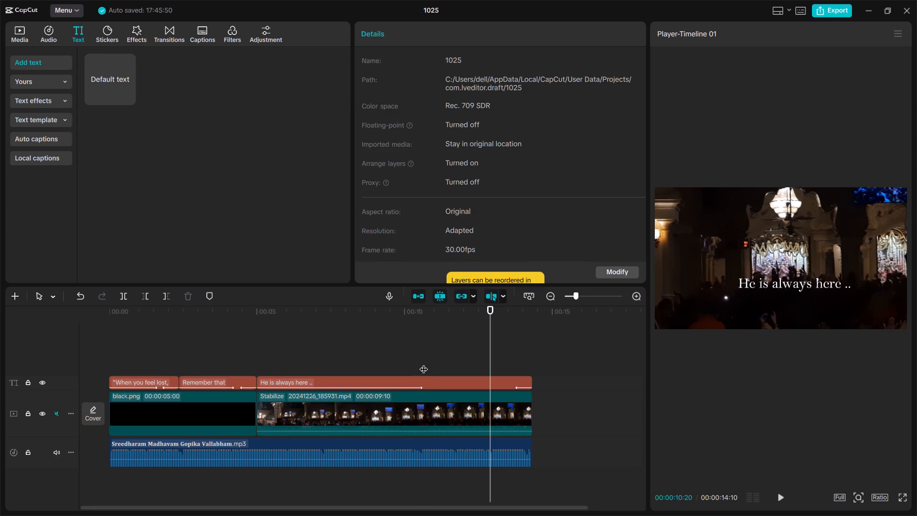
left_click(423, 377)
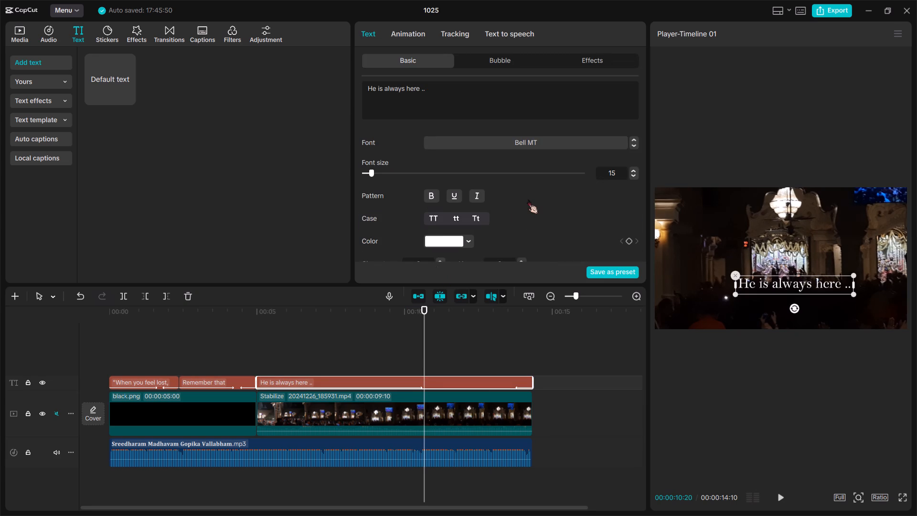
scroll(528, 200, "down", 1)
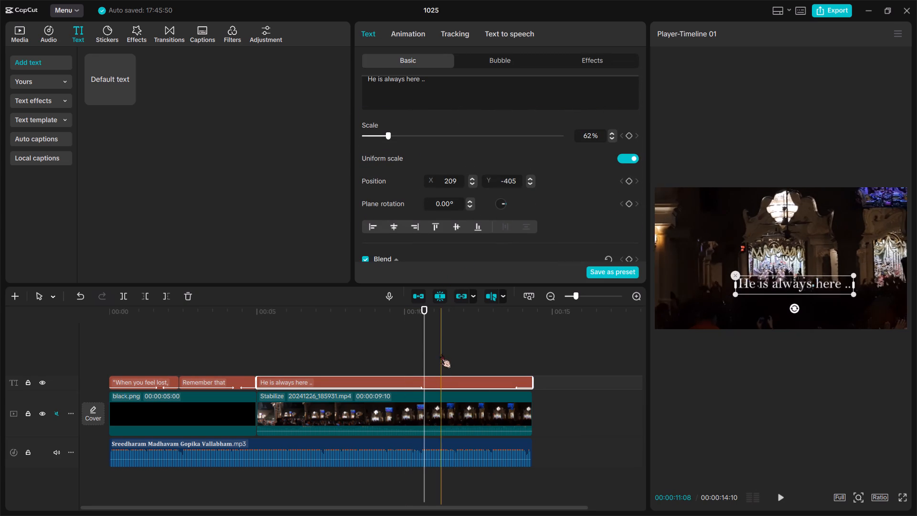
left_click(437, 356)
left_click(432, 360)
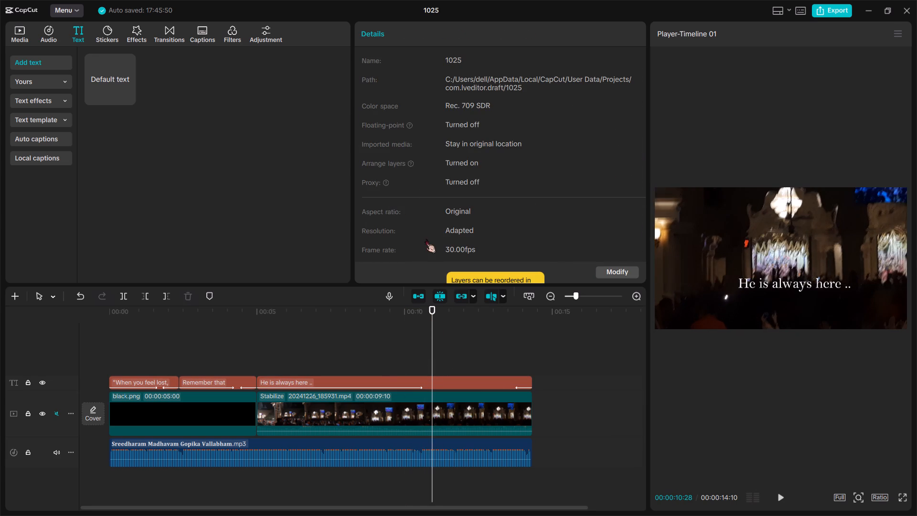
left_click(382, 376)
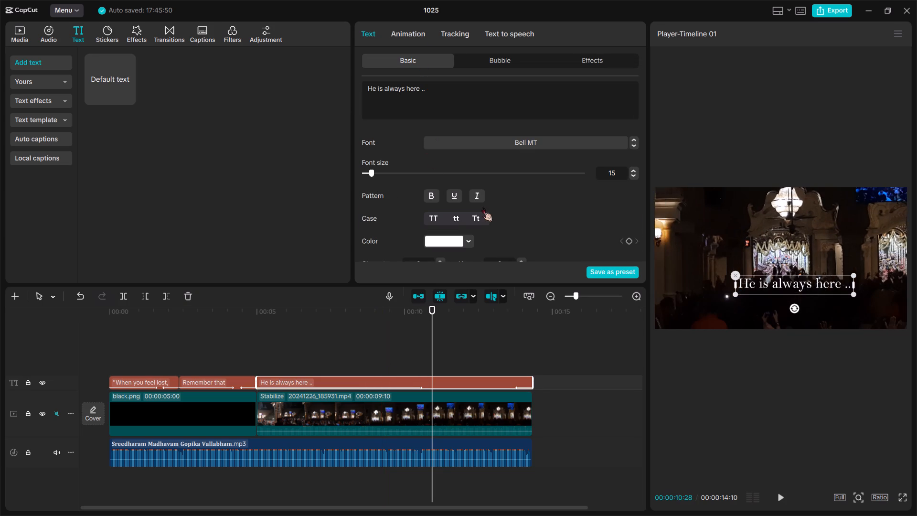
scroll(482, 207, "down", 2)
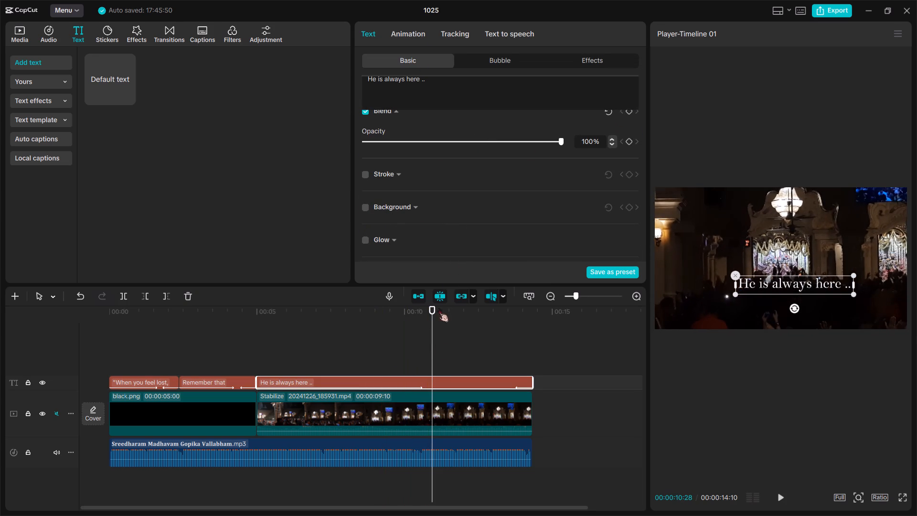
left_click(630, 140)
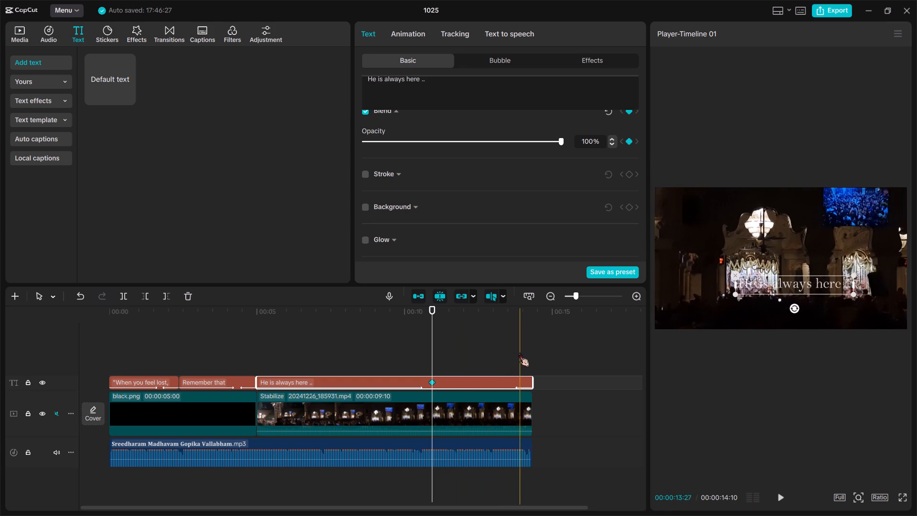
Set the "He is always here .." title's opacity to 0% at about 00:00:14:02, near the clip's end, to keyframe its fade.
left_click(524, 353)
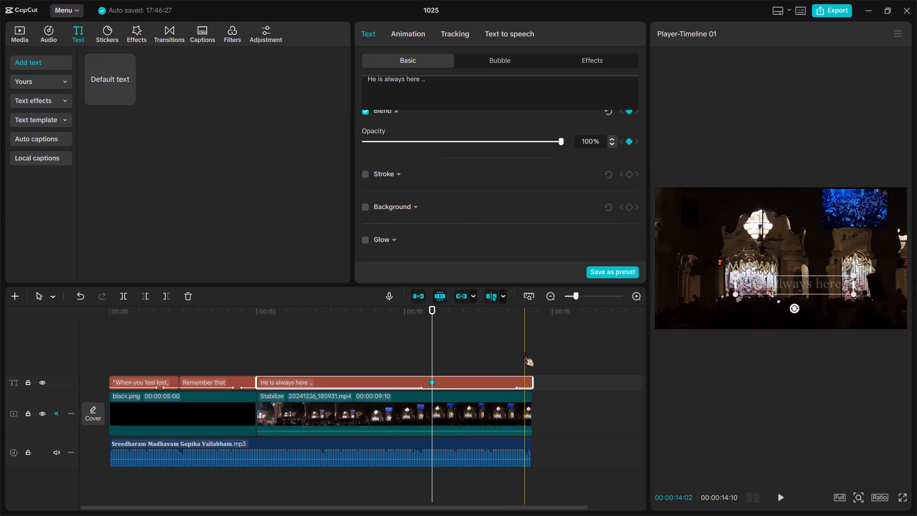
left_click(496, 385)
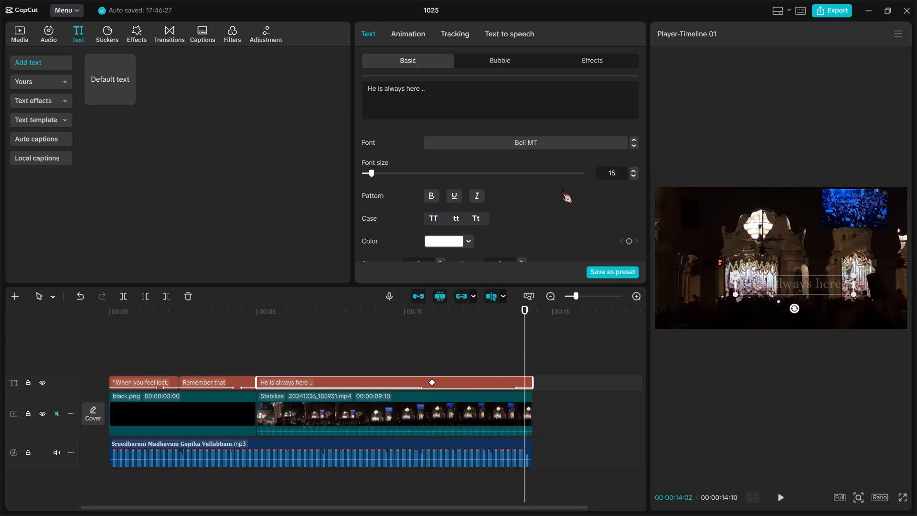
scroll(455, 198, "down", 2)
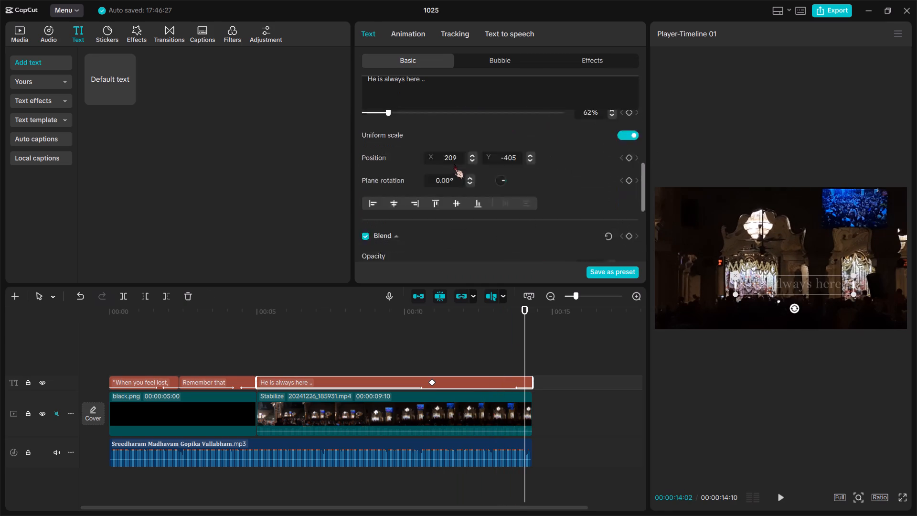
scroll(454, 164, "down", 1)
left_click_drag(554, 160, 373, 186)
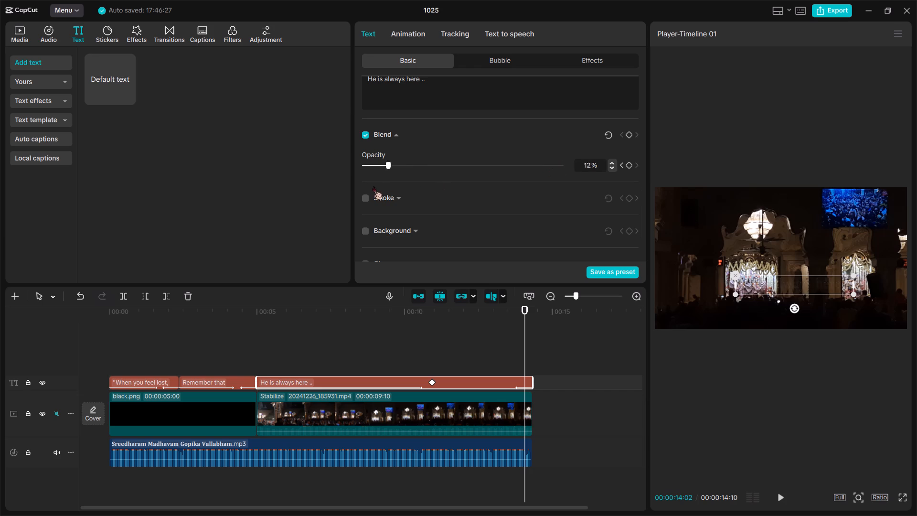
left_click_drag(373, 186, 357, 174)
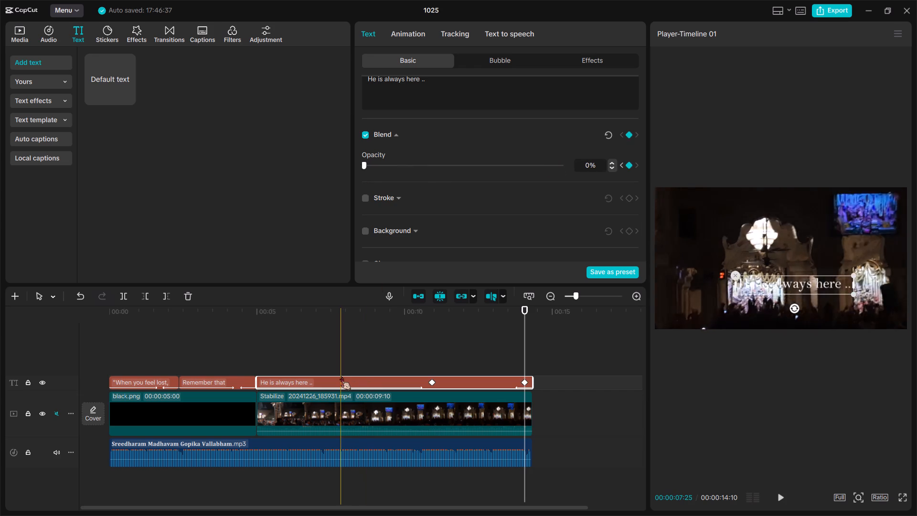
Play back the video from the beginning to check the titles and the closing fade.
key("space")
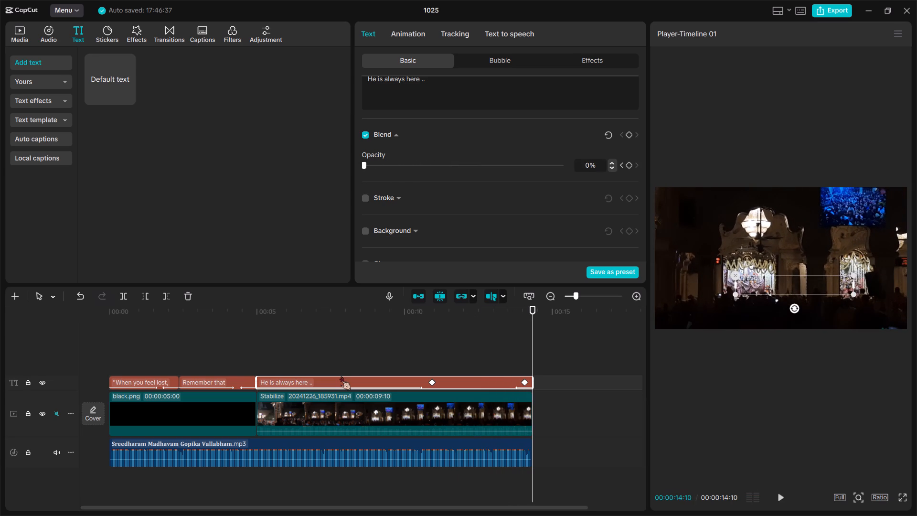
left_click(448, 353)
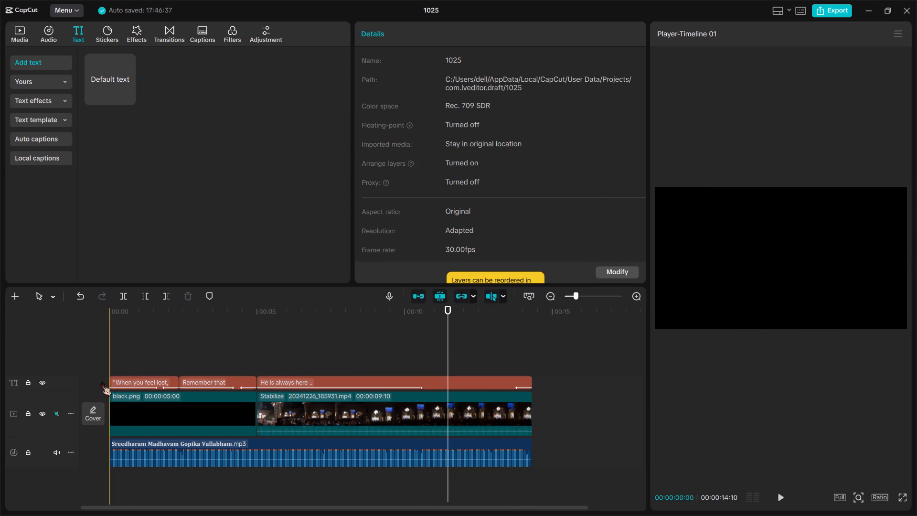
key("space")
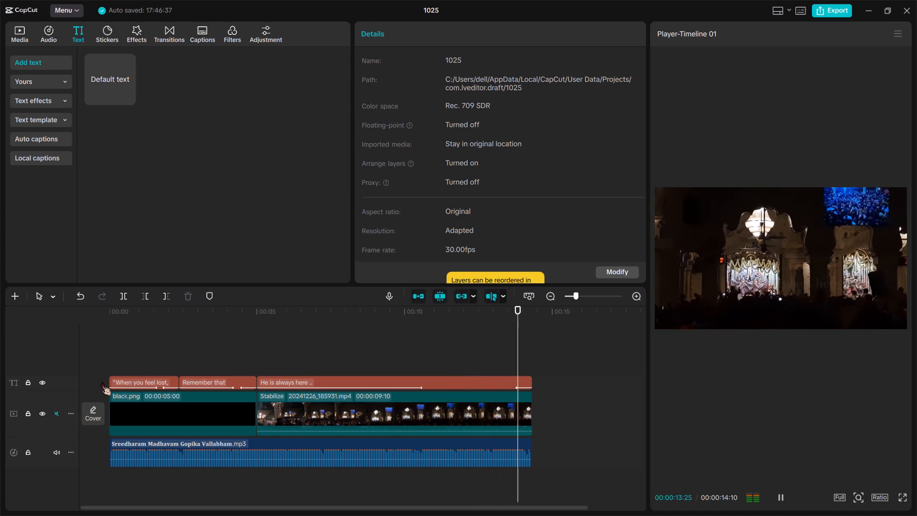
key("space")
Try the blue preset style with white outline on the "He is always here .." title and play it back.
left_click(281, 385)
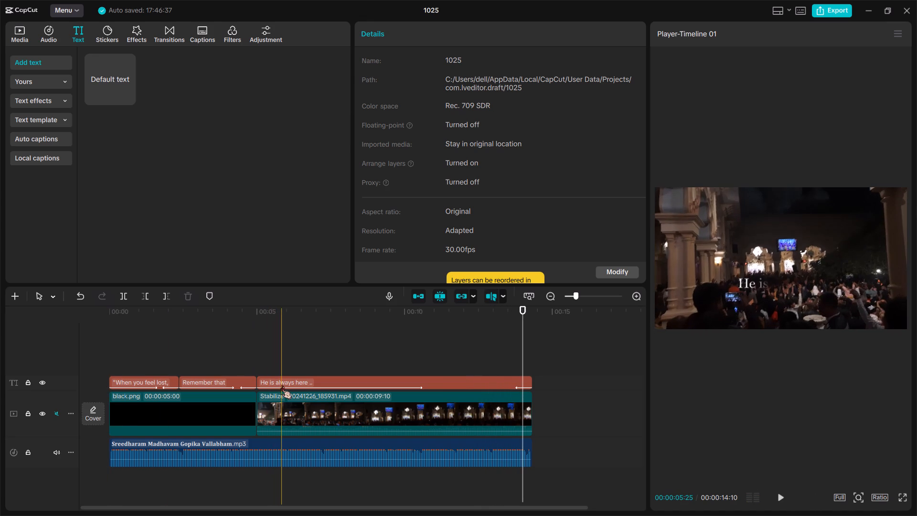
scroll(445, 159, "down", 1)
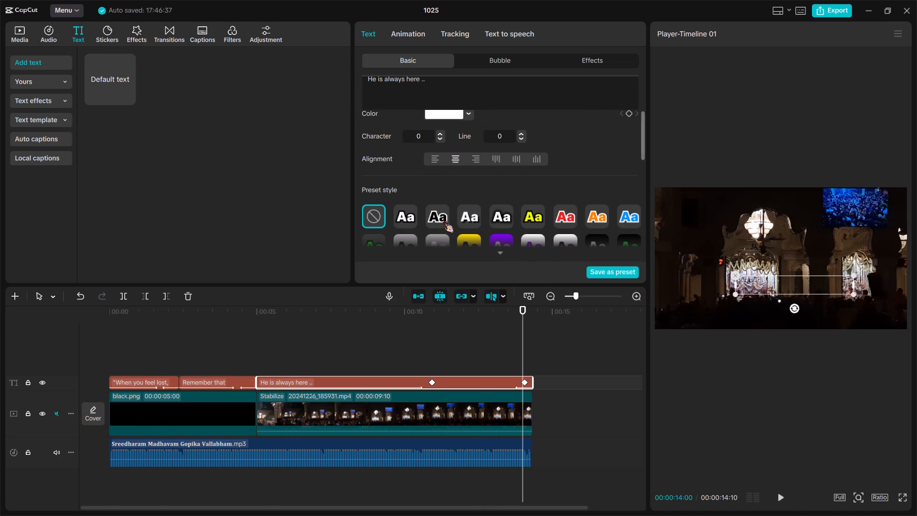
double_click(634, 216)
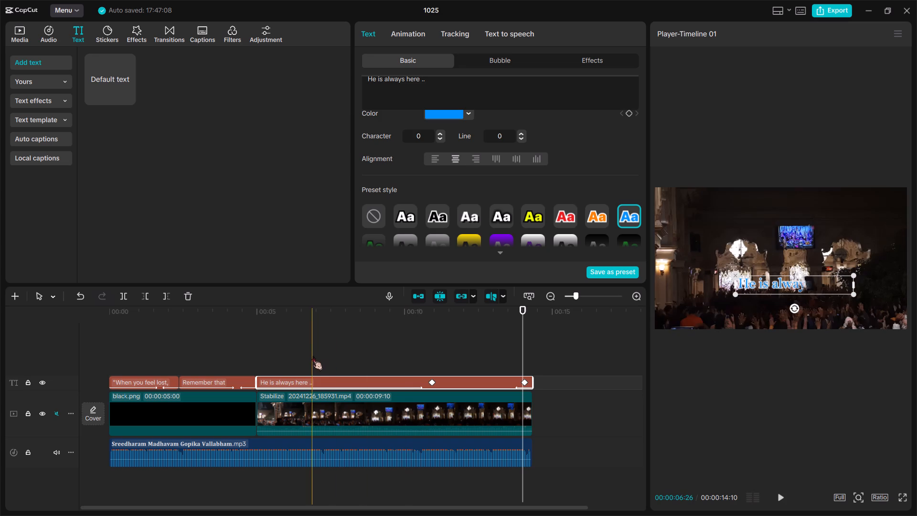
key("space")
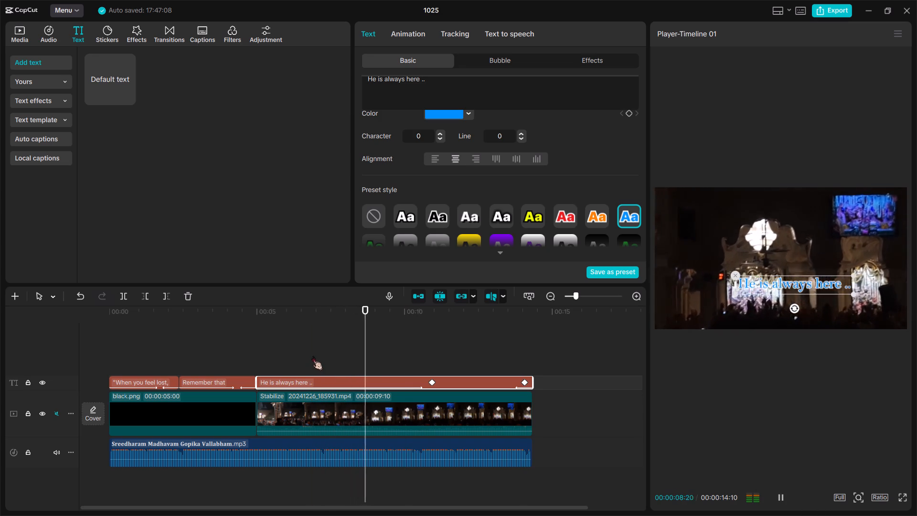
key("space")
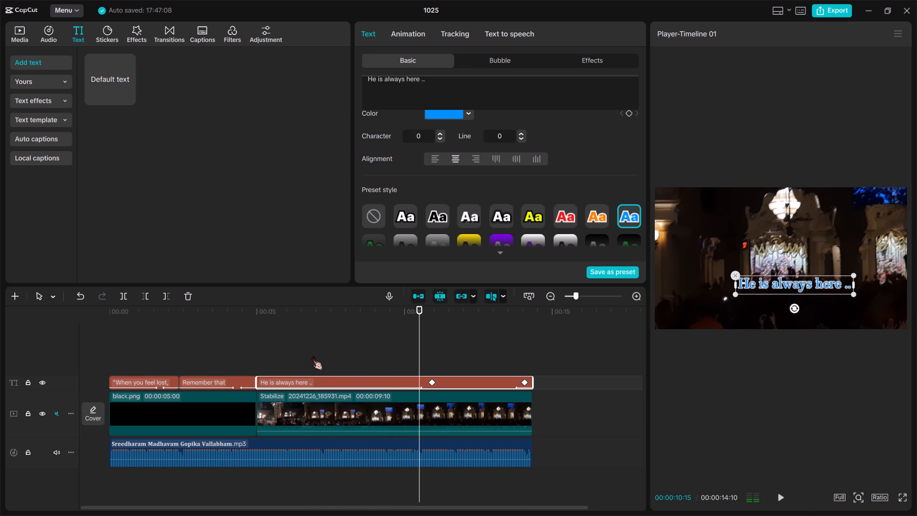
Apply the white preset style with black outline to the "He is always here .." title and play it back.
double_click(401, 218)
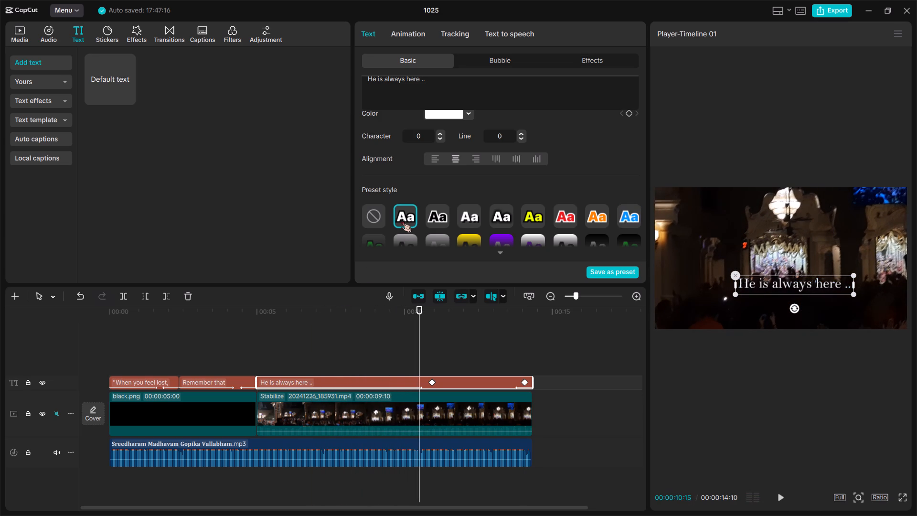
key("space")
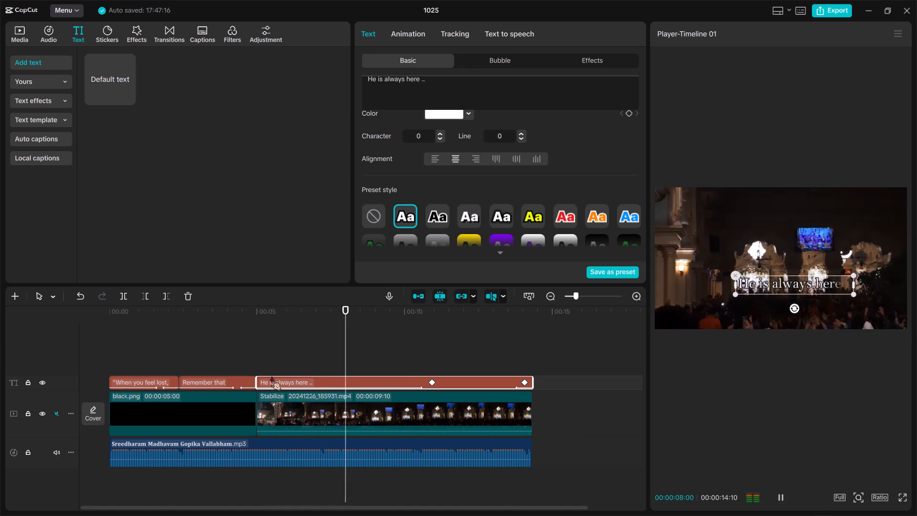
key("space")
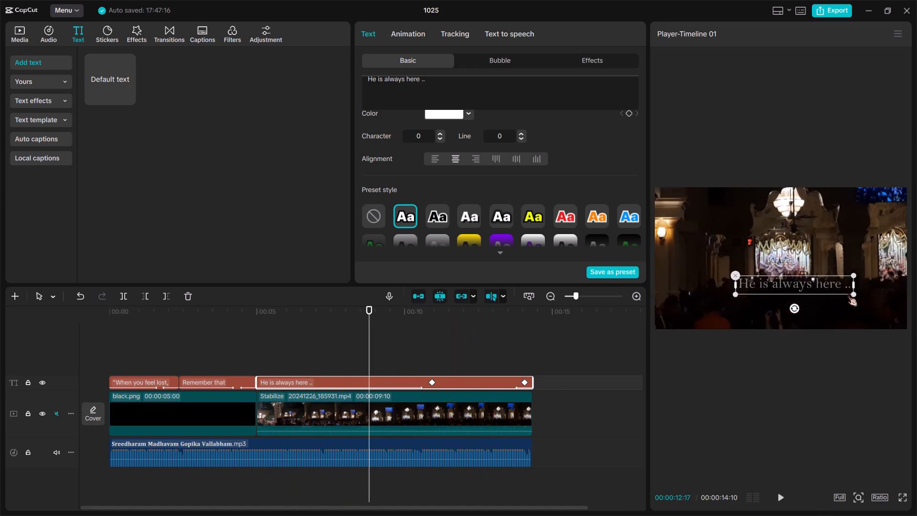
Move the "He is always here .." title down near the frame's bottom edge, enlarge it slightly, and play it back.
left_click_drag(819, 285, 813, 304)
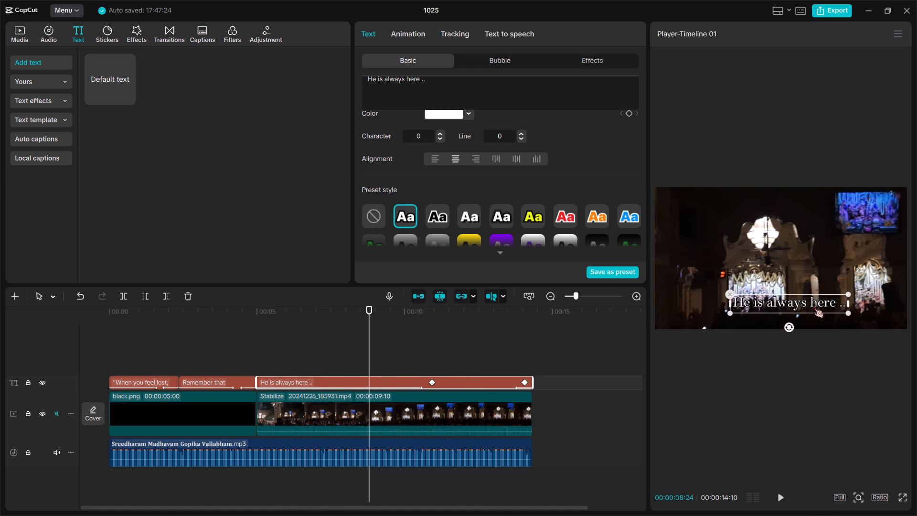
left_click_drag(848, 313, 855, 324)
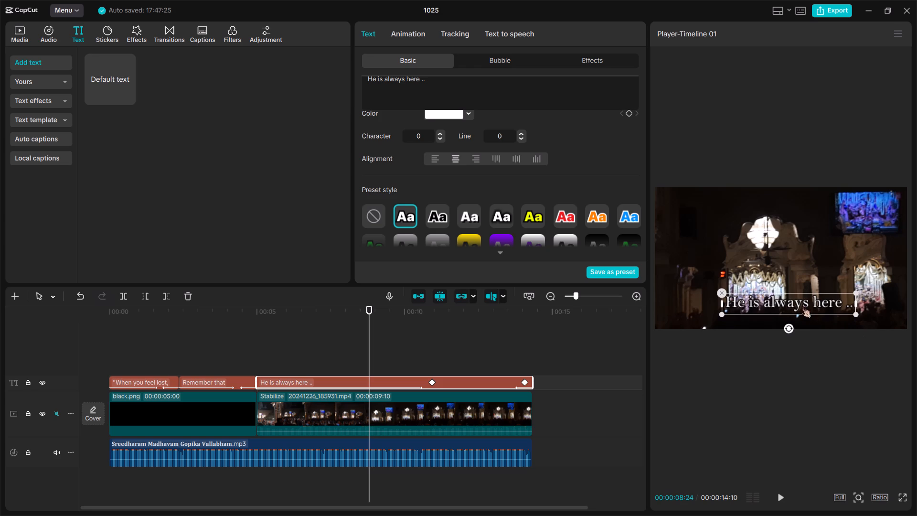
left_click(799, 302)
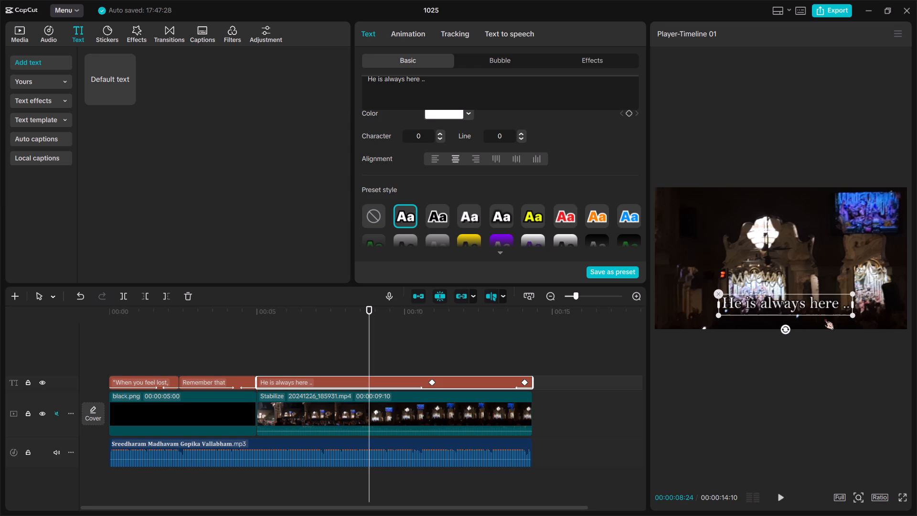
left_click_drag(849, 313, 838, 312)
left_click(799, 301)
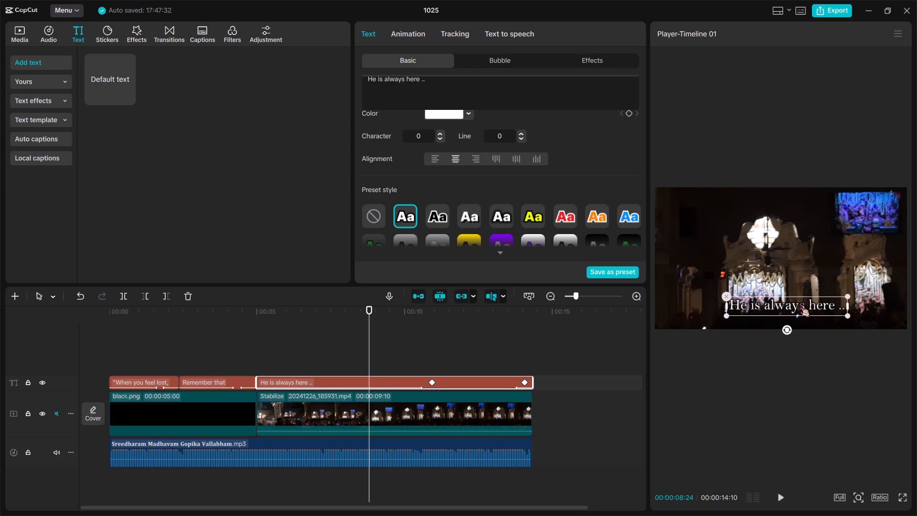
key("space")
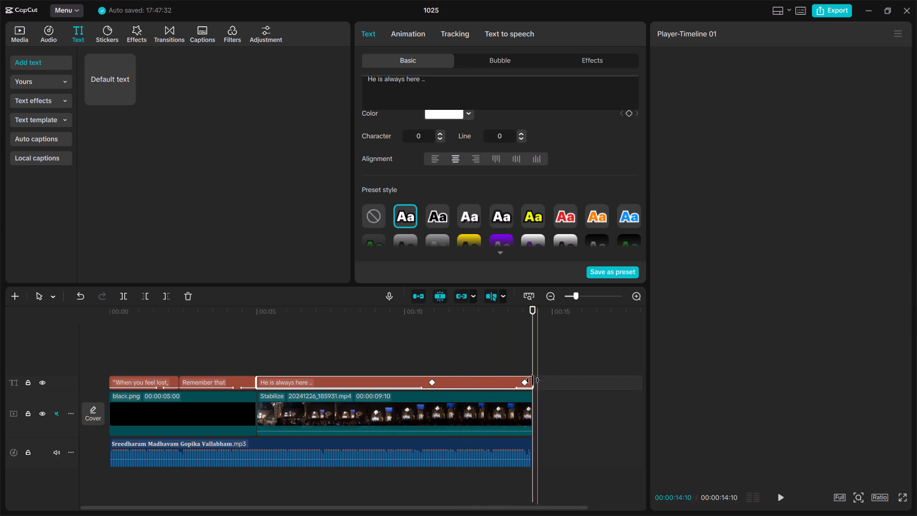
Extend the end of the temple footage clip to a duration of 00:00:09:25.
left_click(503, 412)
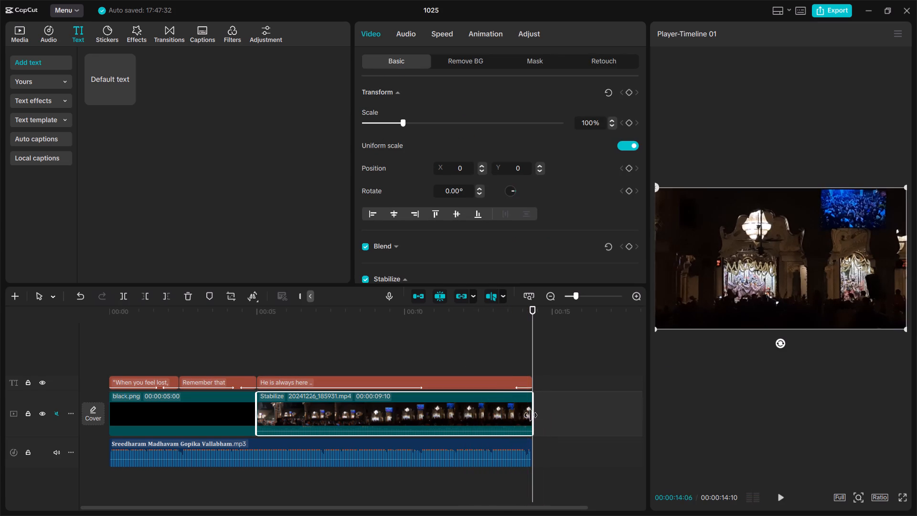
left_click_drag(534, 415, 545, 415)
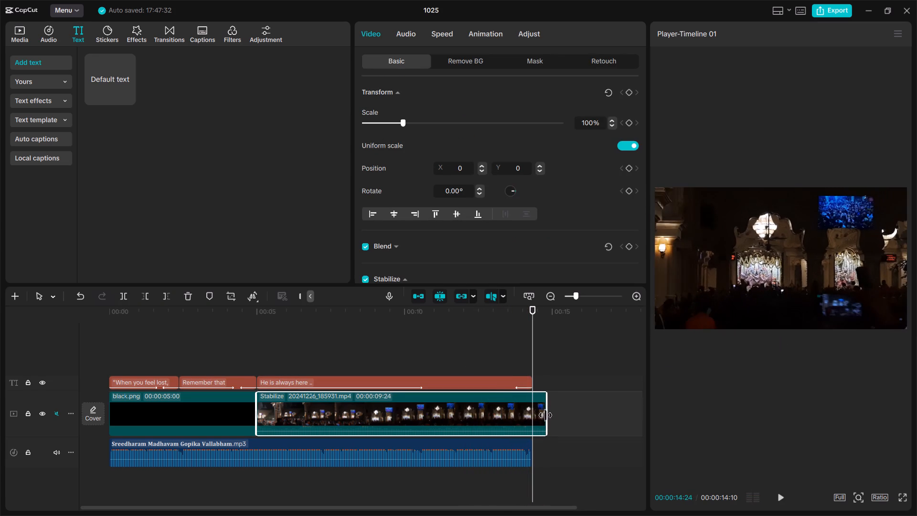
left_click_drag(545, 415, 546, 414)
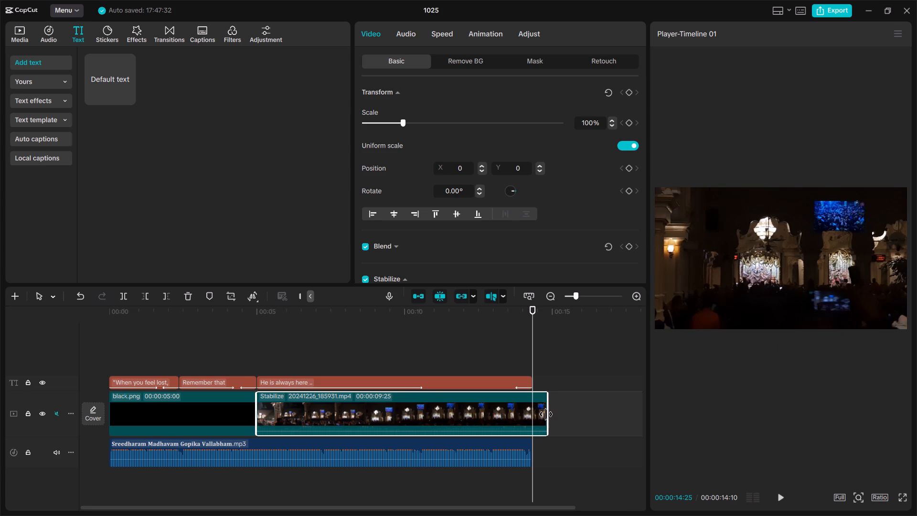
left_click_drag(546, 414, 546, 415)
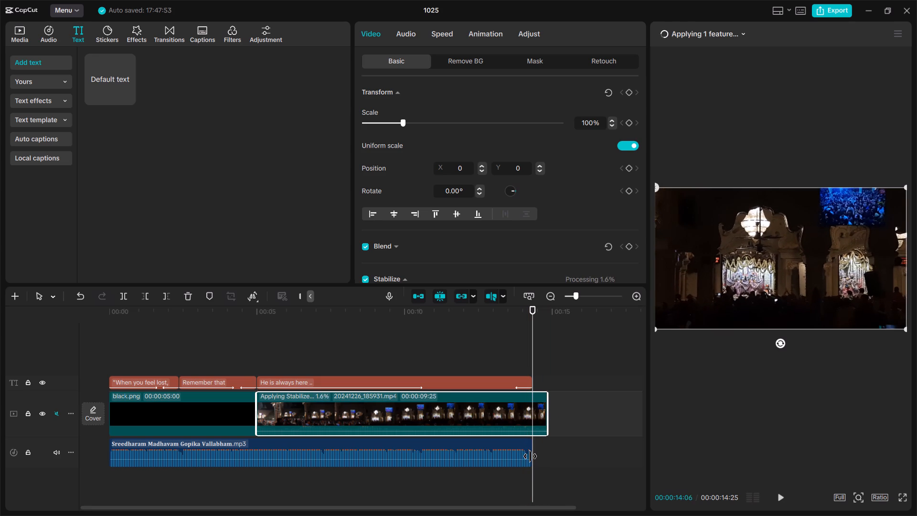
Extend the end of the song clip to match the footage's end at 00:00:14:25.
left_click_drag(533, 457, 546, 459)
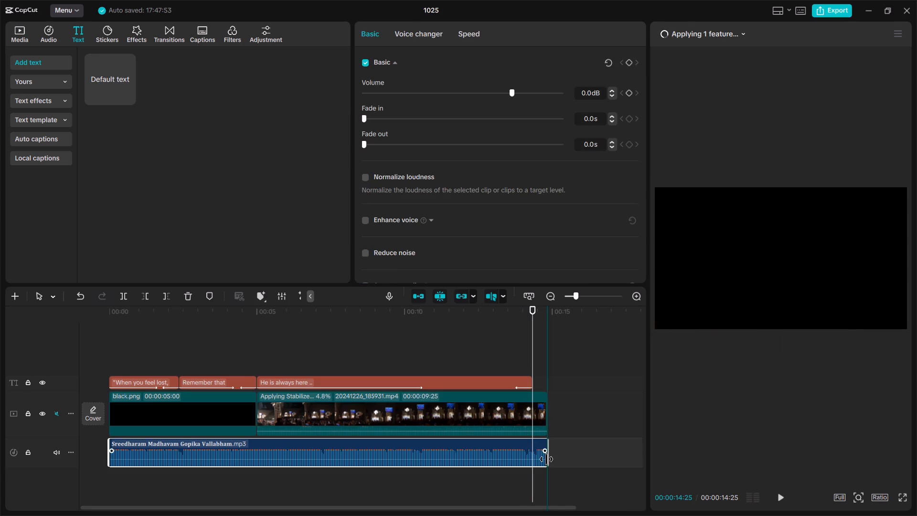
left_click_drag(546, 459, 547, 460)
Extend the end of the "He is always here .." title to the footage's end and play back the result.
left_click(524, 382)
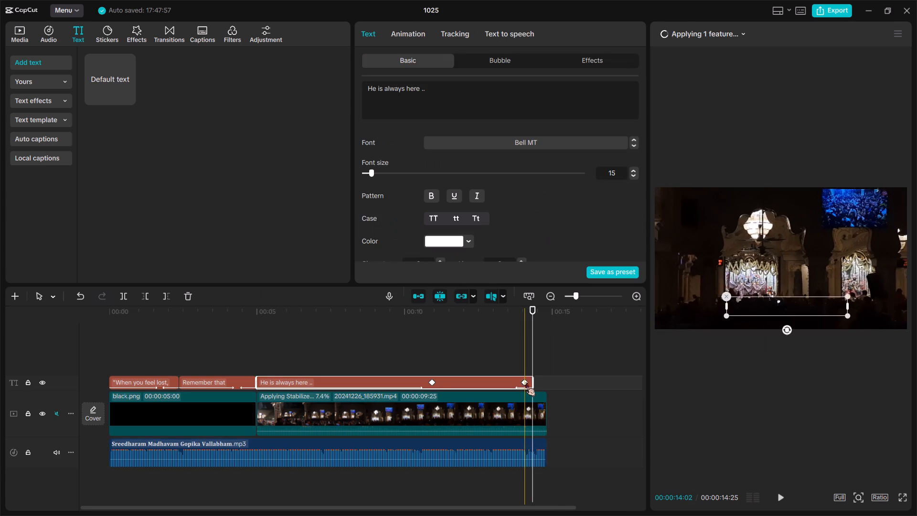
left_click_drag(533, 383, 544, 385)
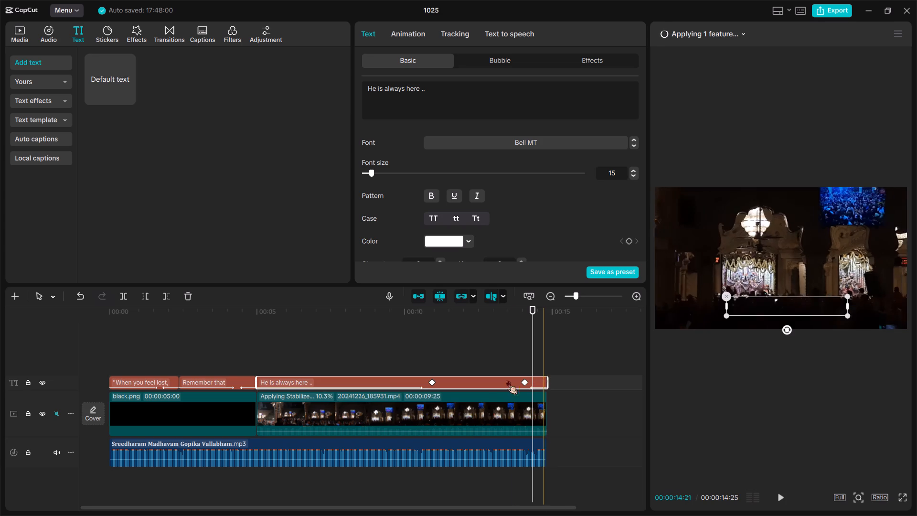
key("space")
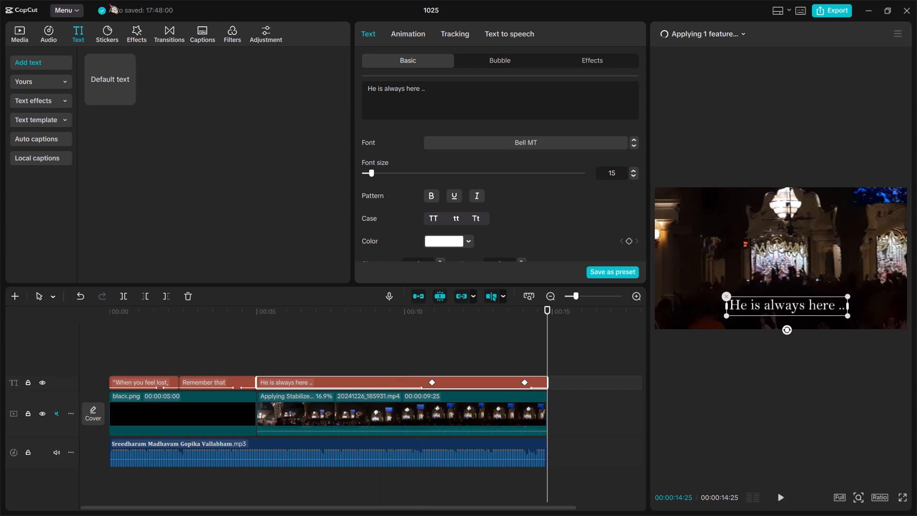
Browse the trending video effects and search for "fade out", then clear the search.
left_click(134, 32)
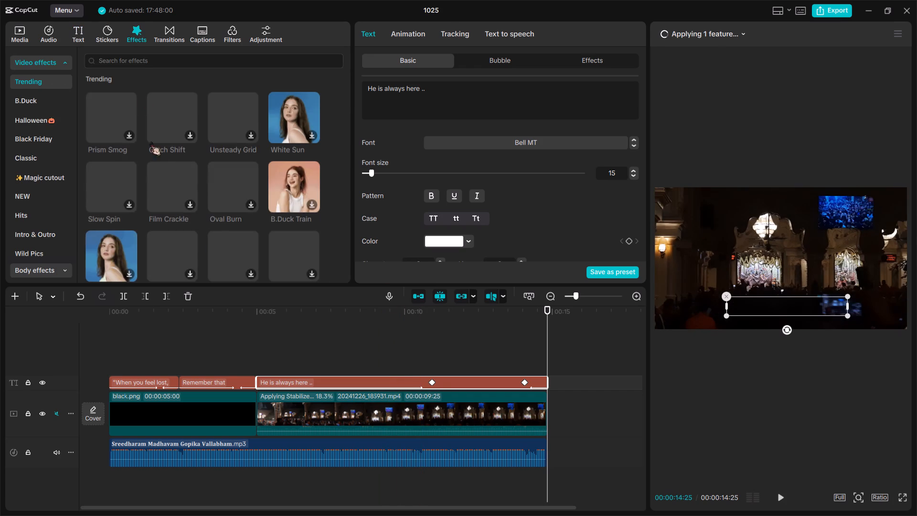
scroll(144, 170, "down", 1)
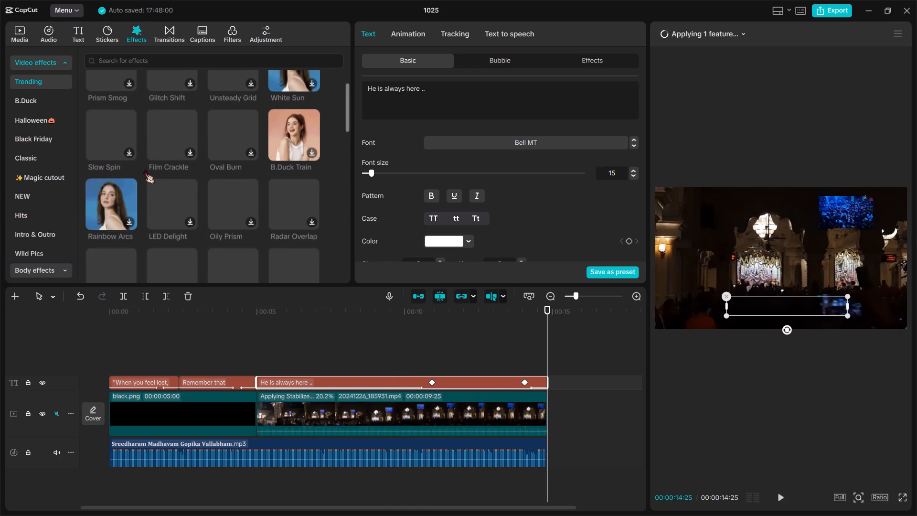
scroll(144, 170, "down", 1)
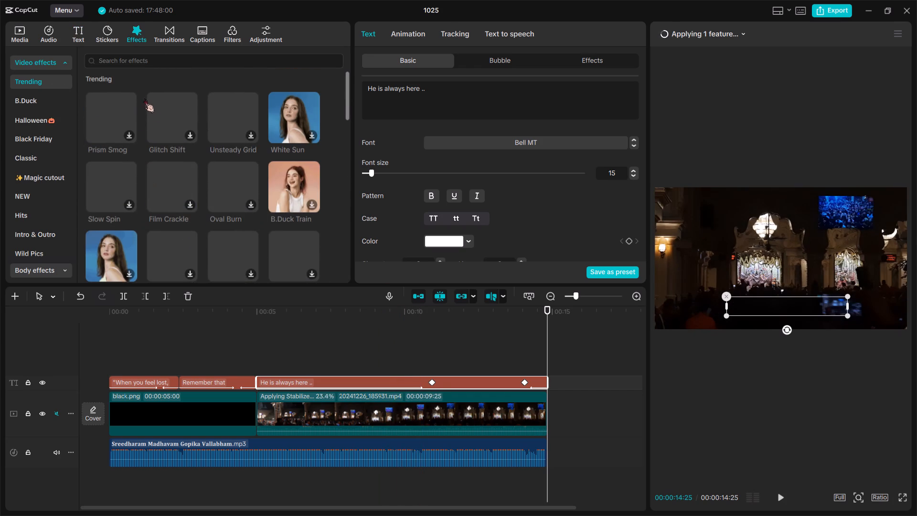
scroll(152, 110, "up", 1)
left_click(122, 54)
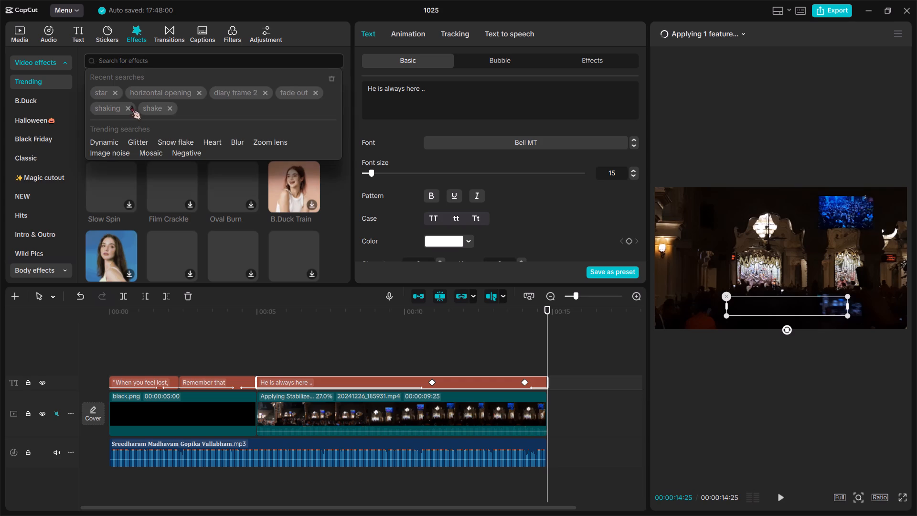
left_click(289, 91)
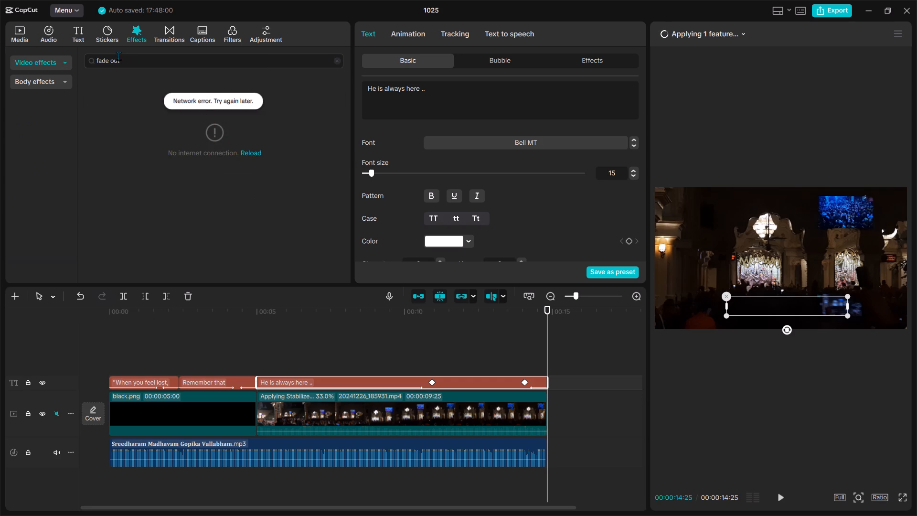
left_click(122, 56)
left_click_drag(122, 56, 89, 55)
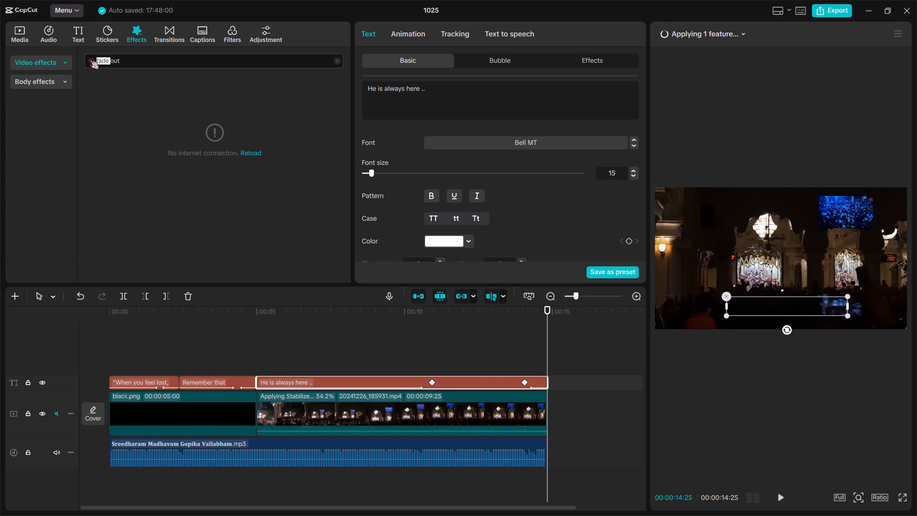
key("BackSpace")
left_click_drag(131, 62, 95, 60)
key("BackSpace")
scroll(201, 211, "down", 1)
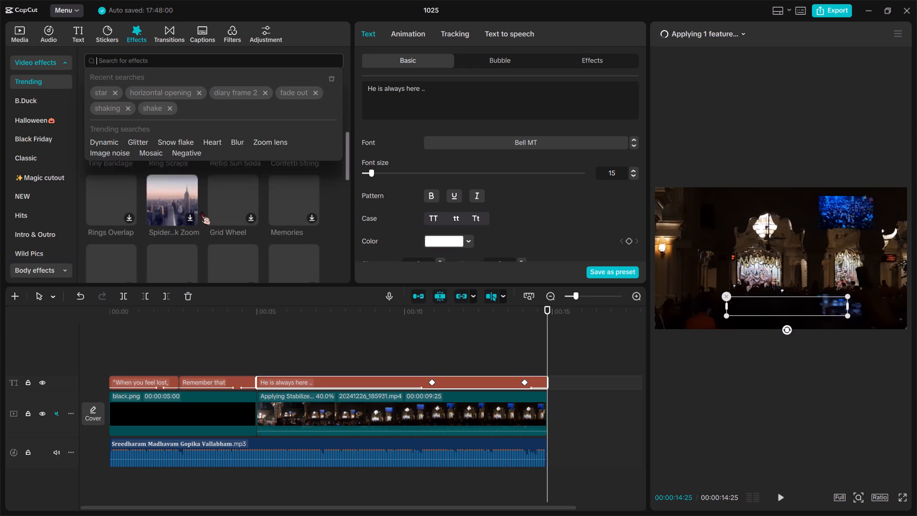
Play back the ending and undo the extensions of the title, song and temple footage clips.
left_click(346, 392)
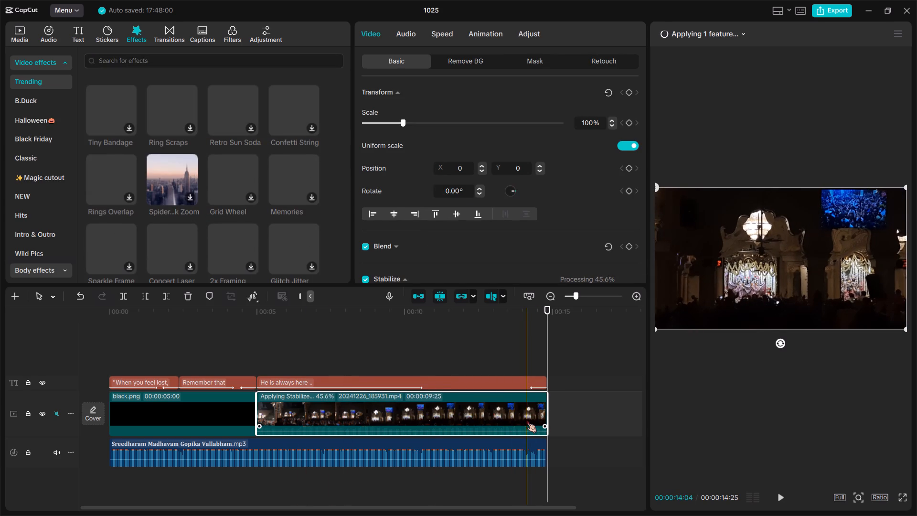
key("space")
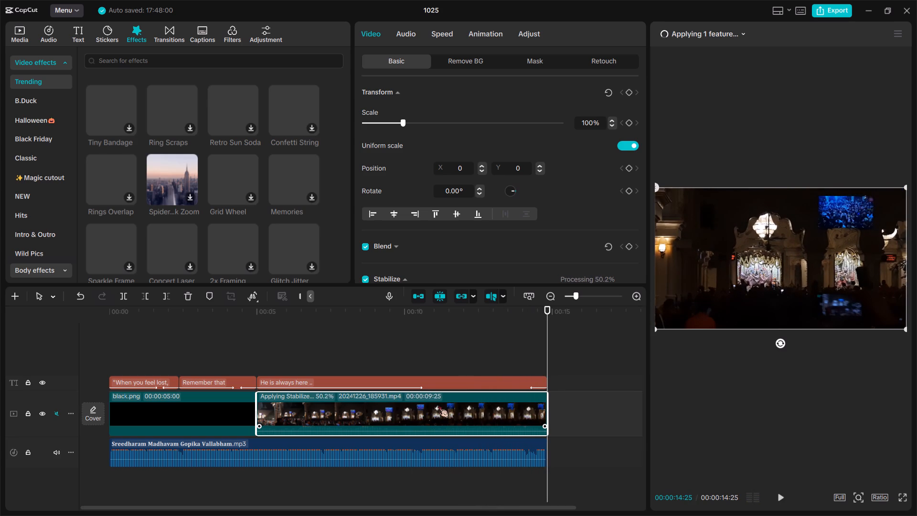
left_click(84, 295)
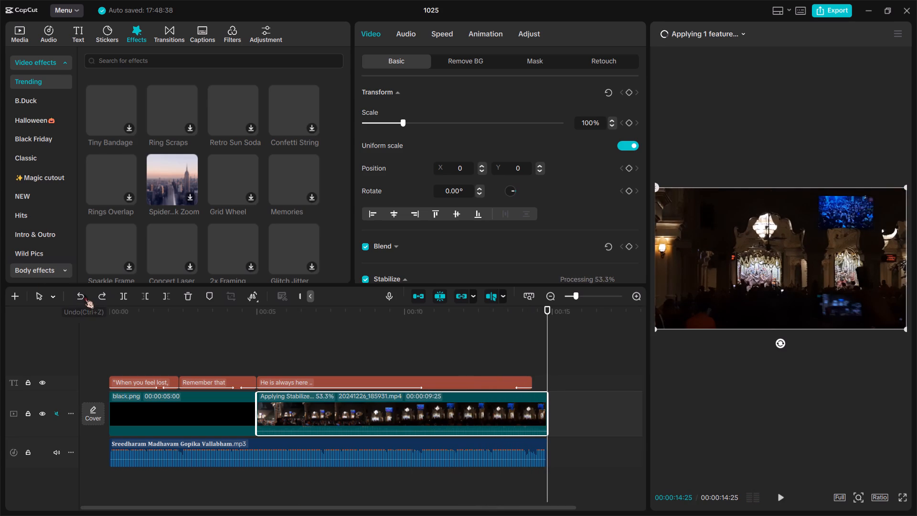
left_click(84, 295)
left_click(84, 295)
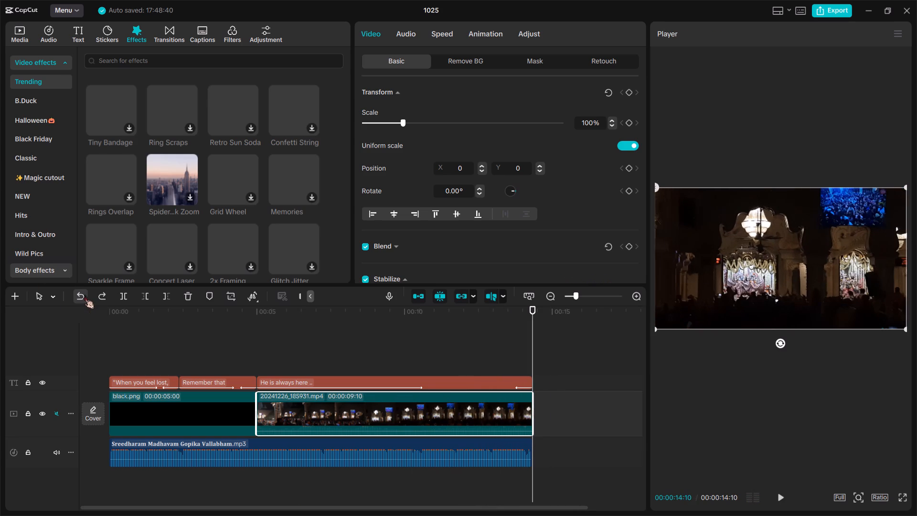
Play back the closing seconds of the video to review how the song and footage end.
key("space")
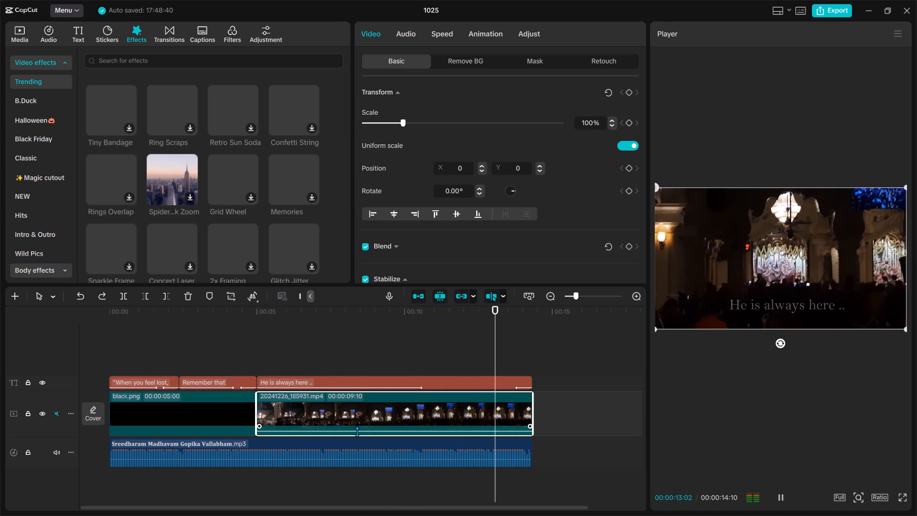
key("space")
key("space")
key("space")
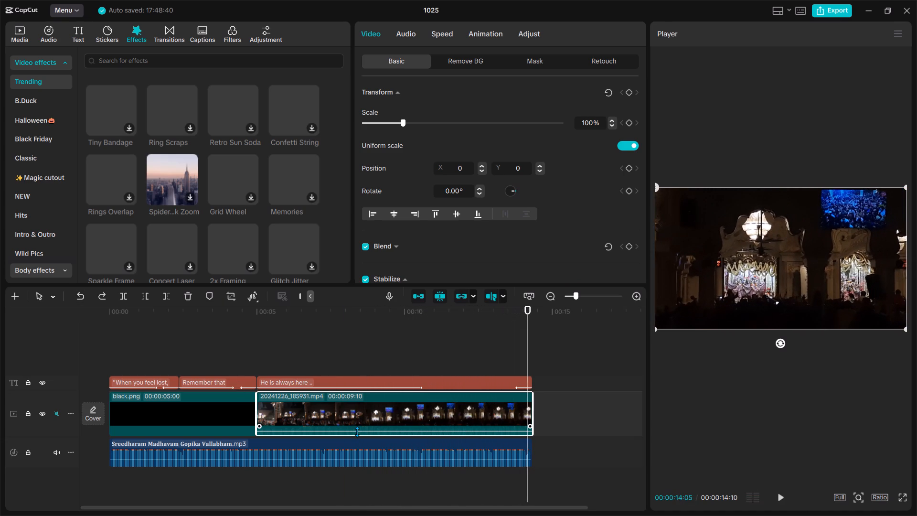
key("space")
key("space")
key("space")
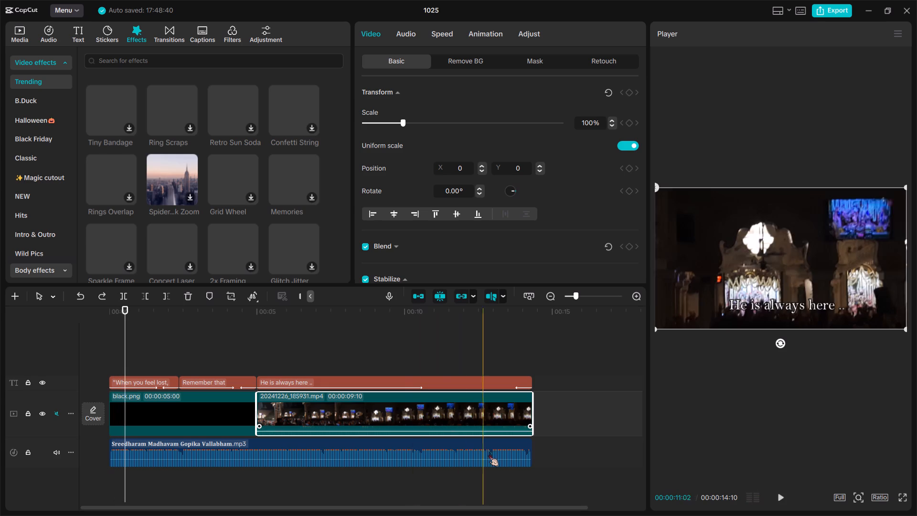
Look through the temple footage's basic video settings and clip options for a way to fade it out.
left_click(454, 413)
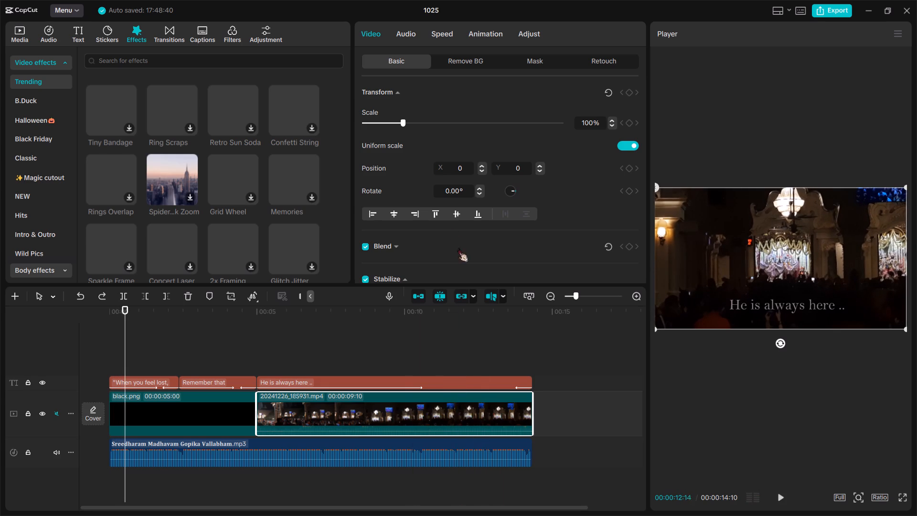
scroll(448, 232, "down", 2)
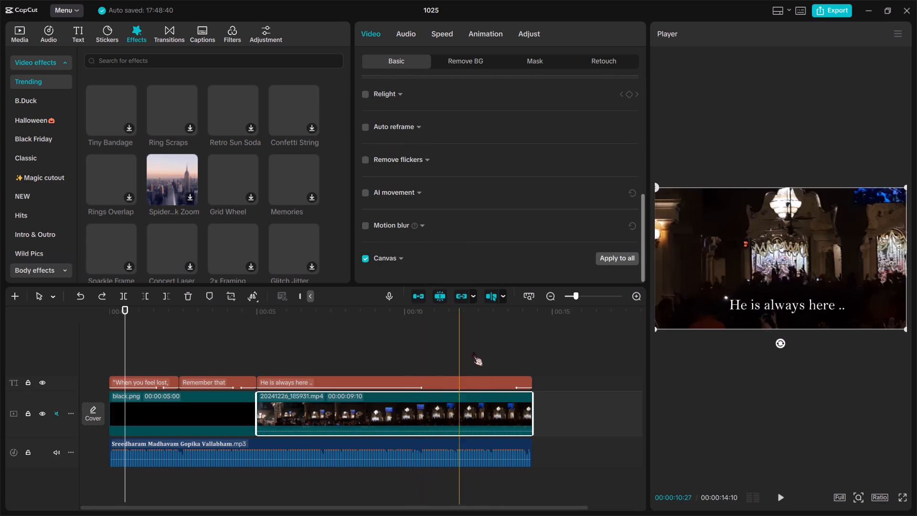
scroll(462, 226, "up", 1)
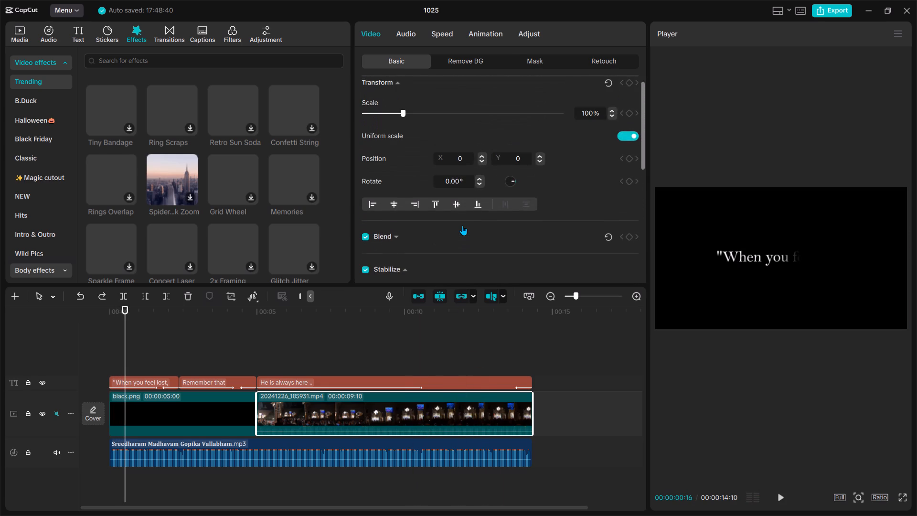
scroll(462, 226, "up", 1)
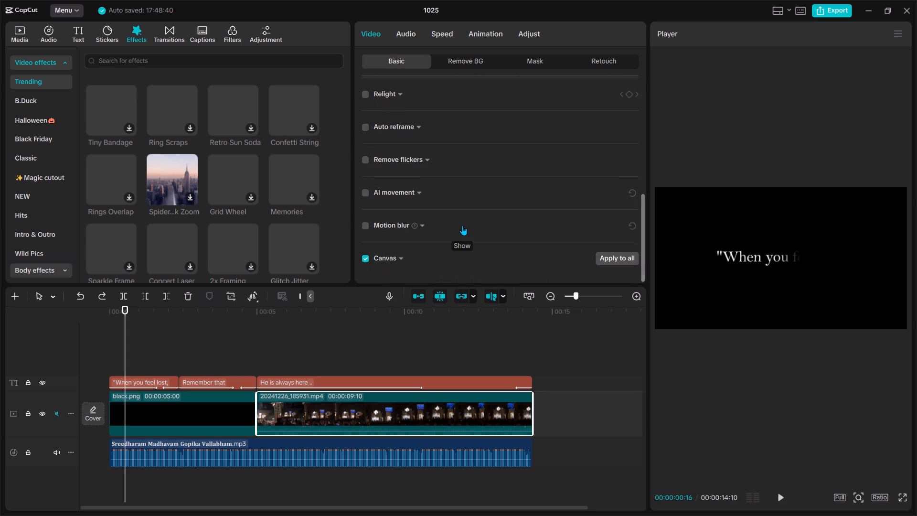
scroll(462, 226, "up", 1)
left_click(450, 405)
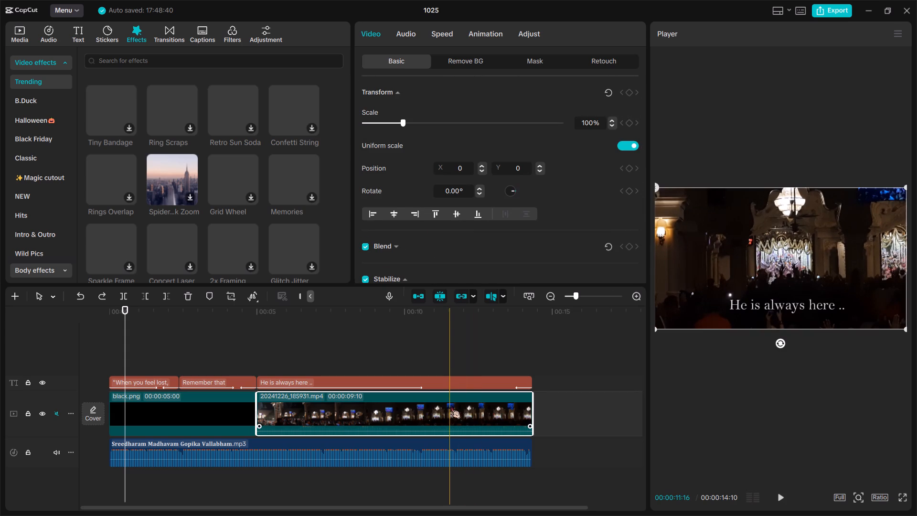
right_click(450, 405)
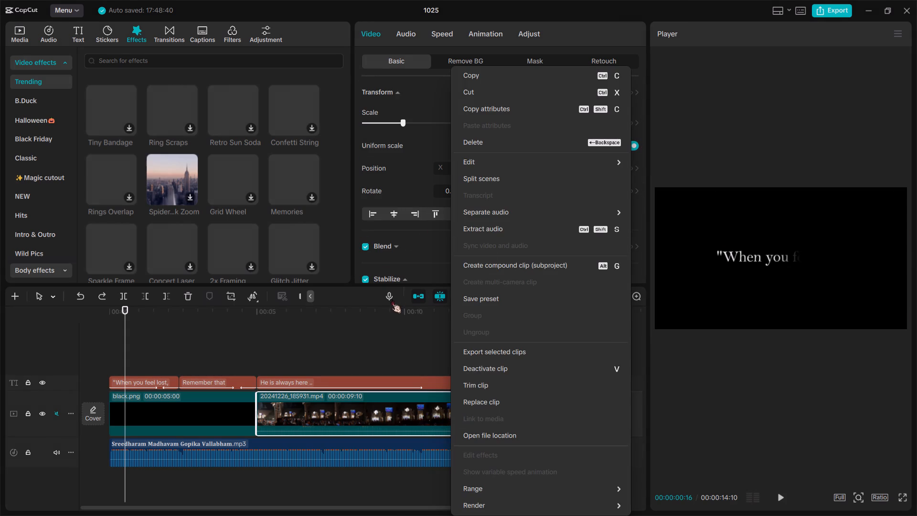
left_click(393, 336)
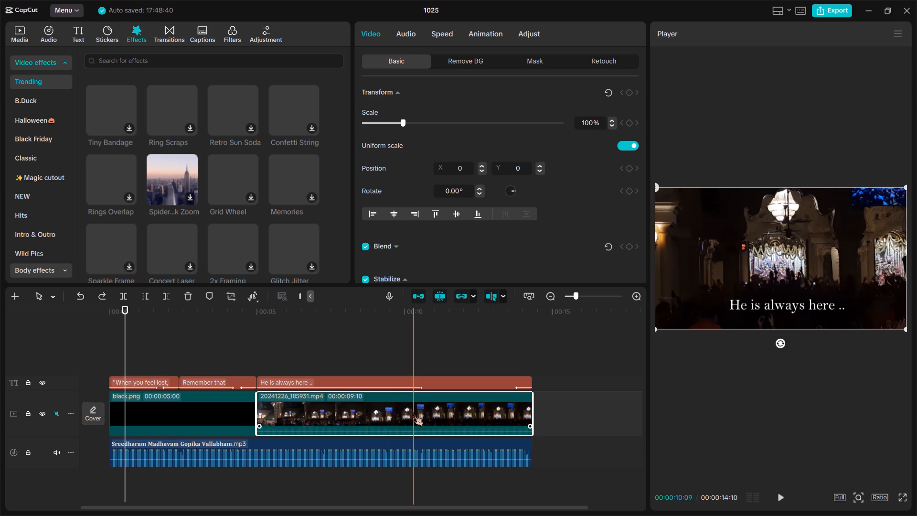
scroll(443, 258, "down", 1)
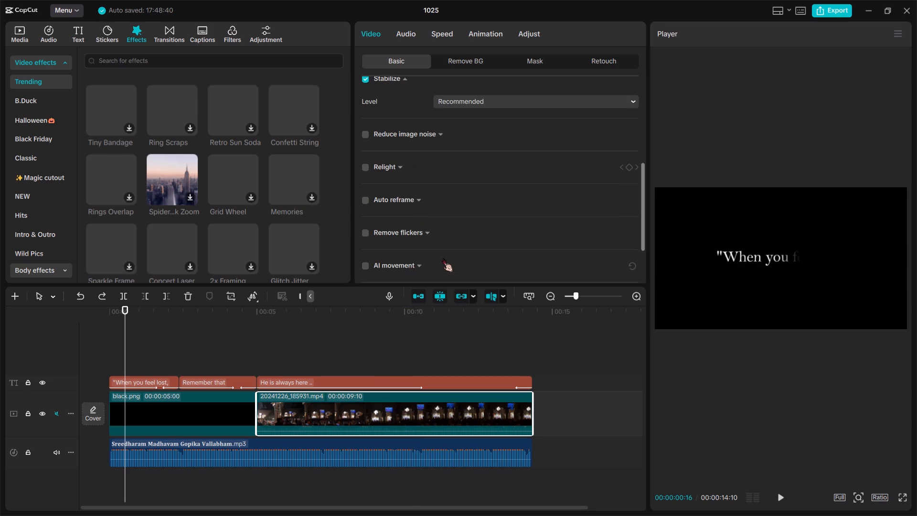
scroll(387, 160, "down", 1)
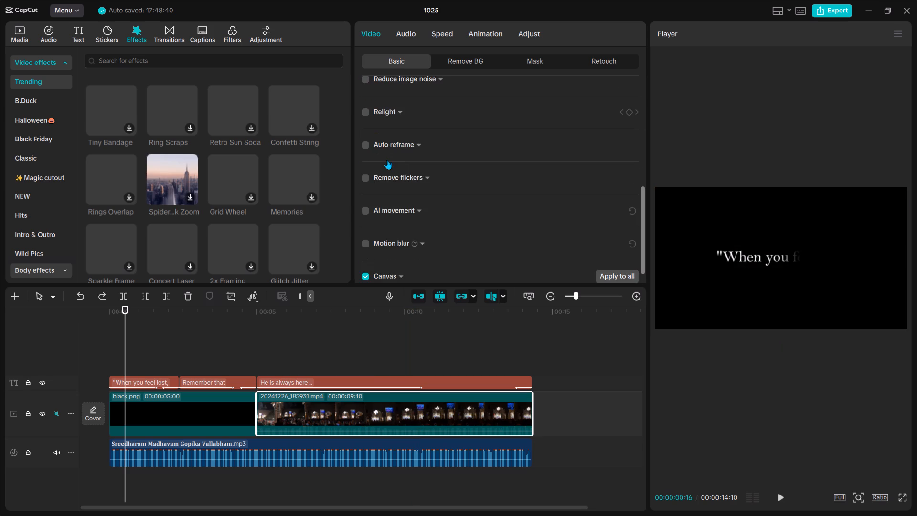
Unmute the main video track and silence only the temple footage by setting its volume to -∞ dB.
left_click(53, 416)
left_click(574, 389)
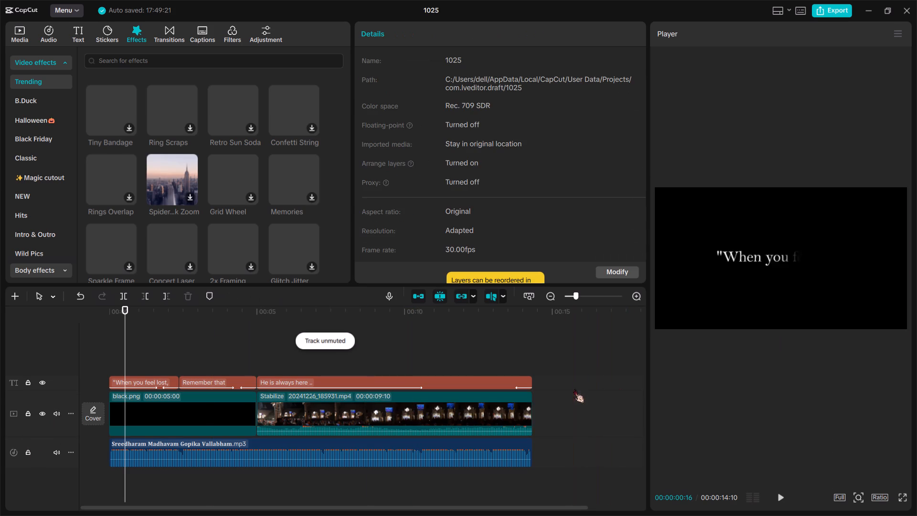
left_click(479, 413)
left_click(404, 34)
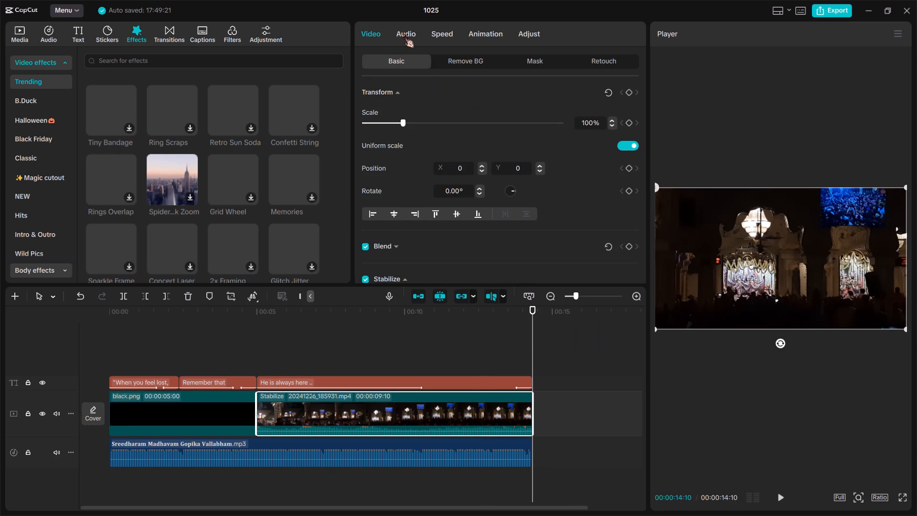
left_click_drag(510, 123, 449, 127)
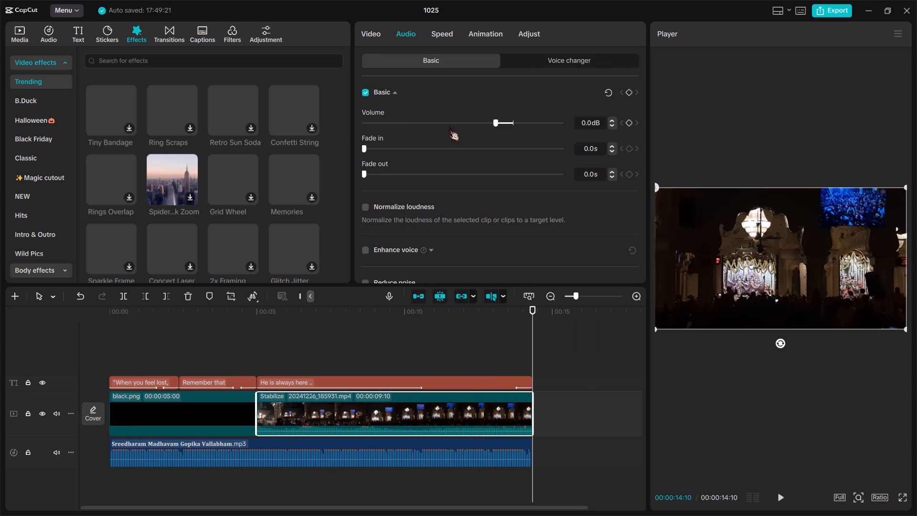
left_click_drag(449, 127, 345, 123)
left_click(576, 351)
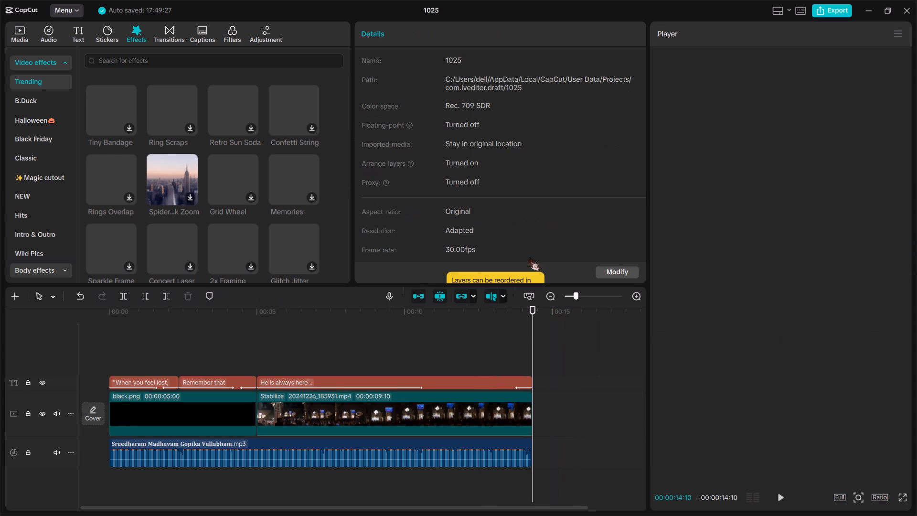
Examine the temple footage's background removal, mask, retouch, audio, speed and animation settings for a fade option.
left_click(352, 402)
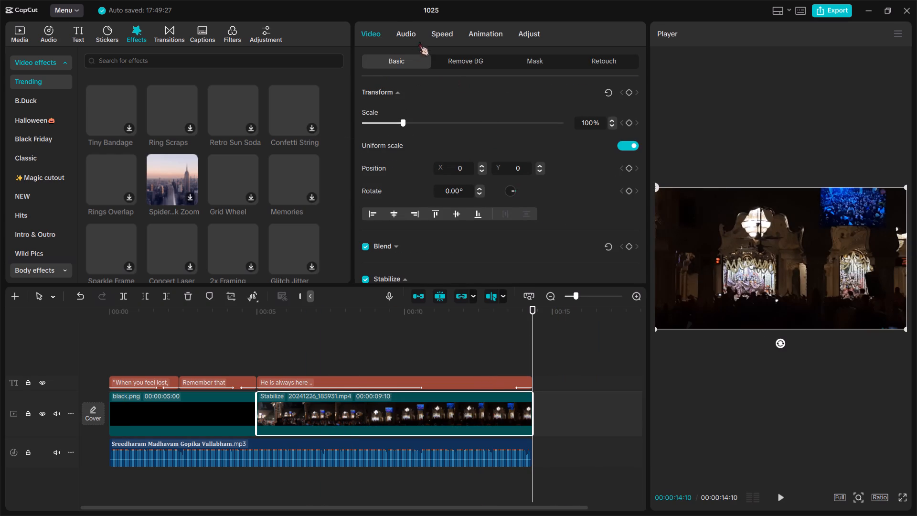
left_click(461, 59)
left_click(508, 62)
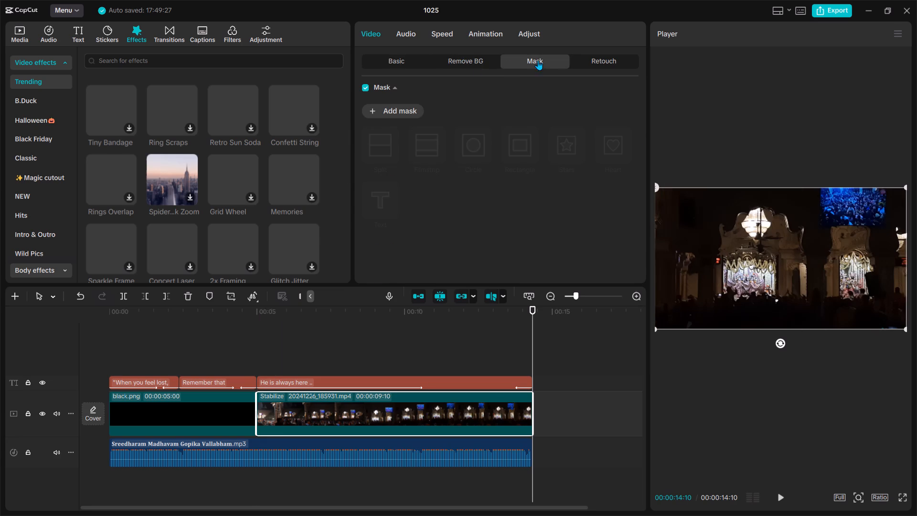
left_click(605, 62)
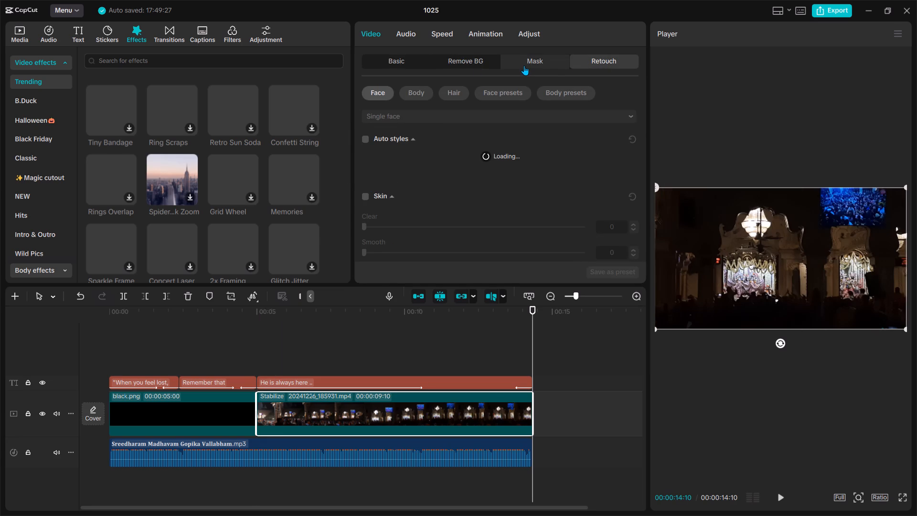
left_click(524, 65)
left_click(461, 66)
left_click(414, 66)
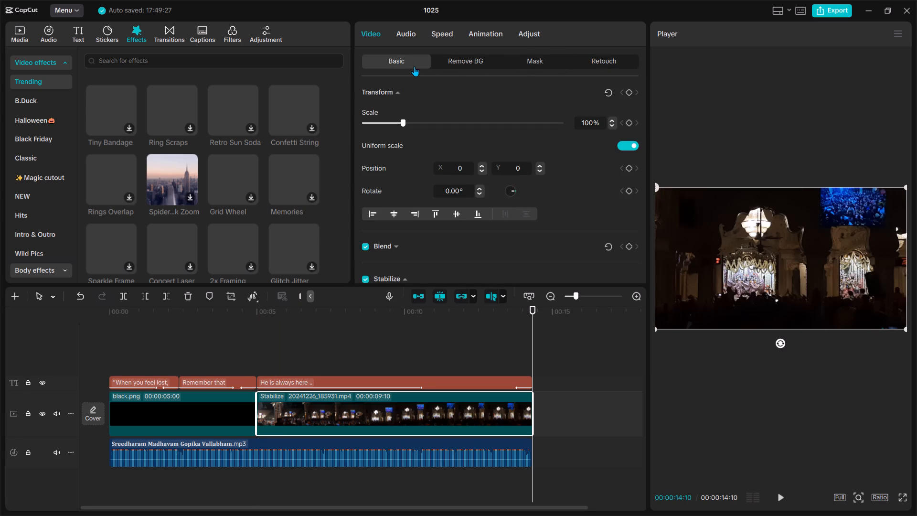
left_click(413, 31)
scroll(436, 85, "down", 1)
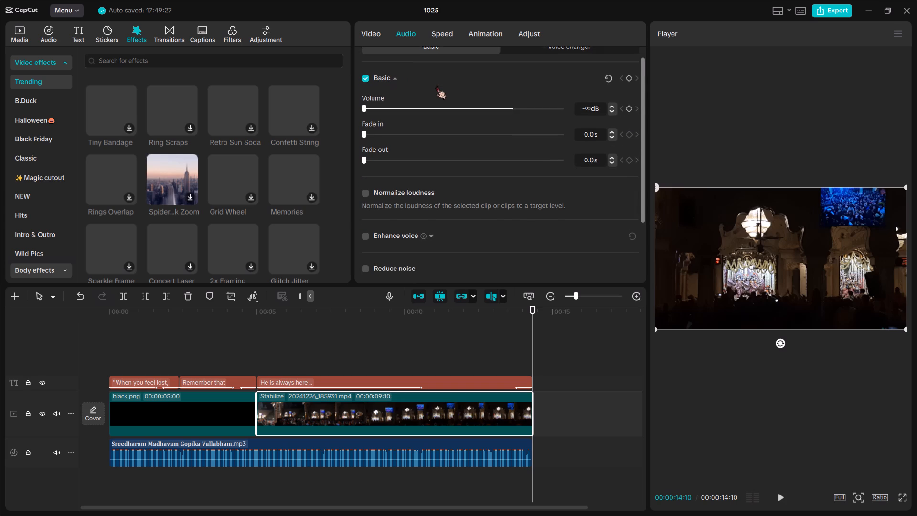
scroll(436, 85, "down", 1)
left_click(444, 31)
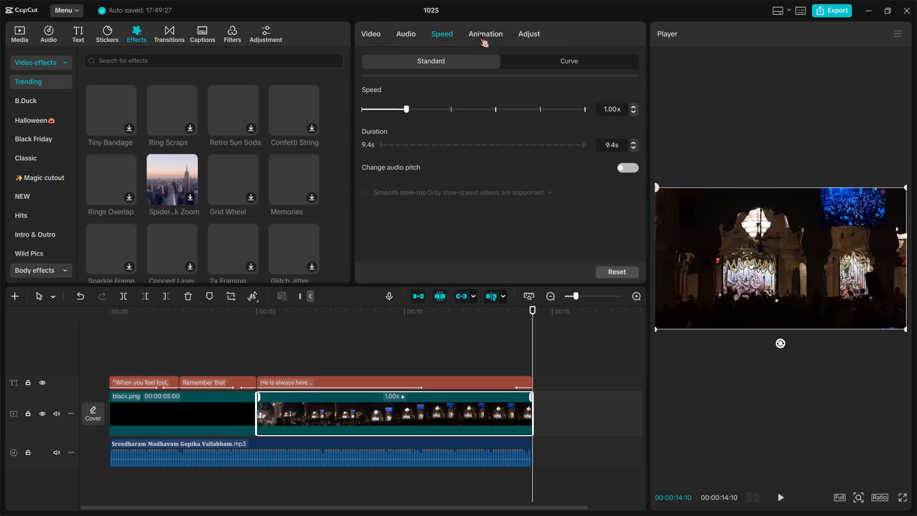
left_click(482, 32)
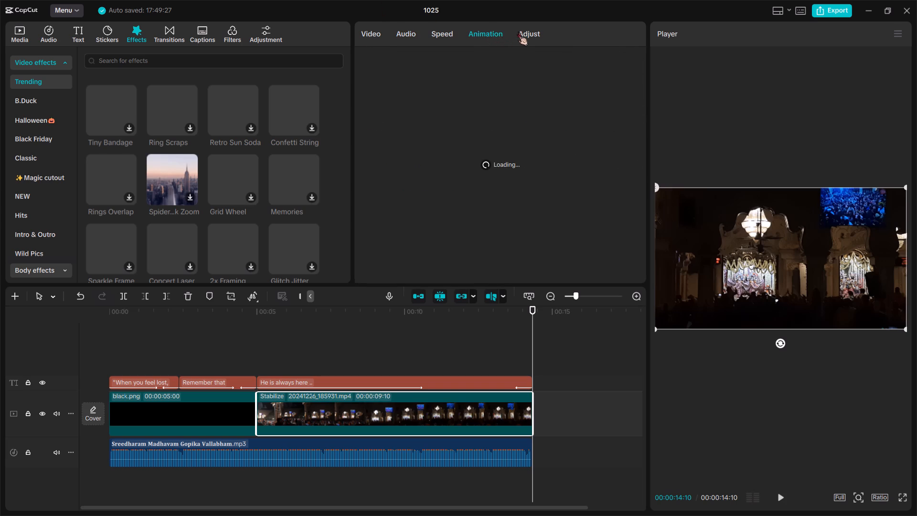
left_click(518, 32)
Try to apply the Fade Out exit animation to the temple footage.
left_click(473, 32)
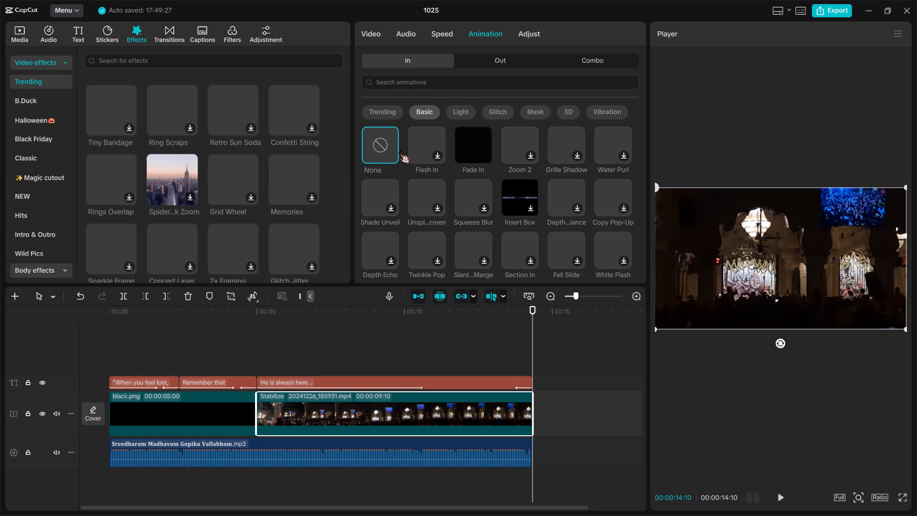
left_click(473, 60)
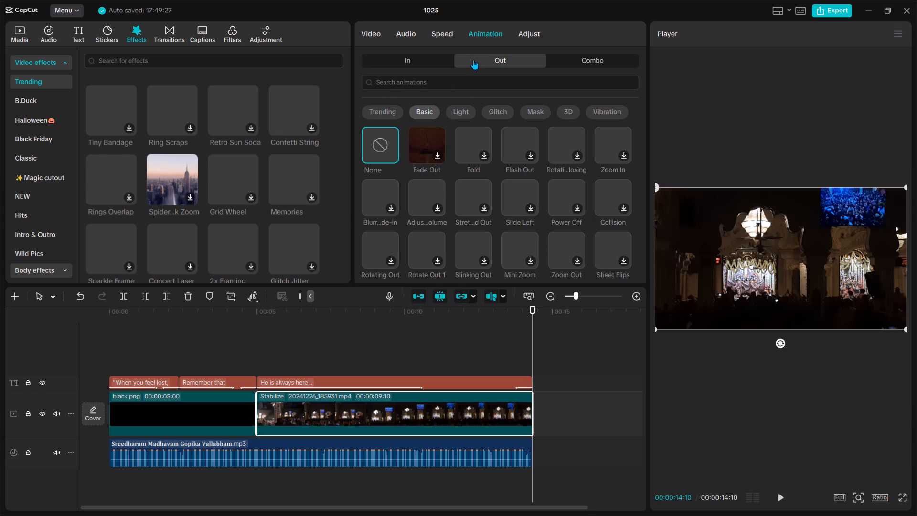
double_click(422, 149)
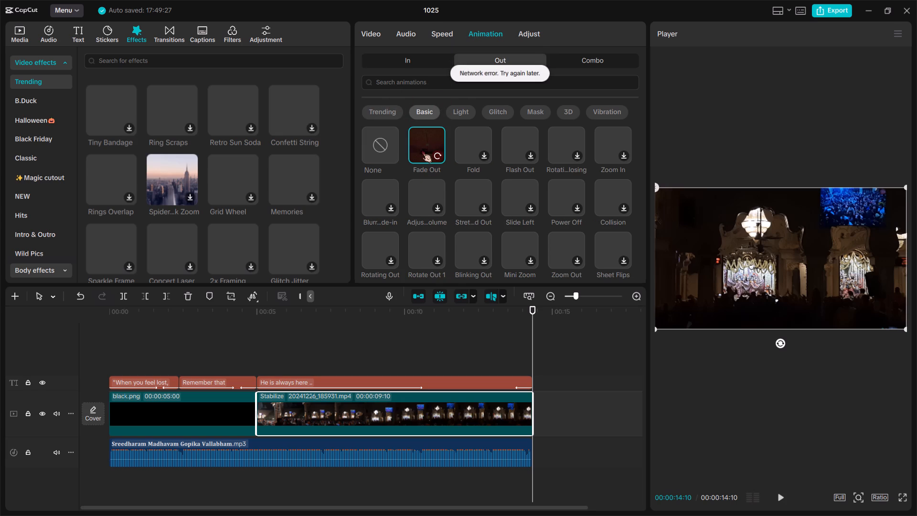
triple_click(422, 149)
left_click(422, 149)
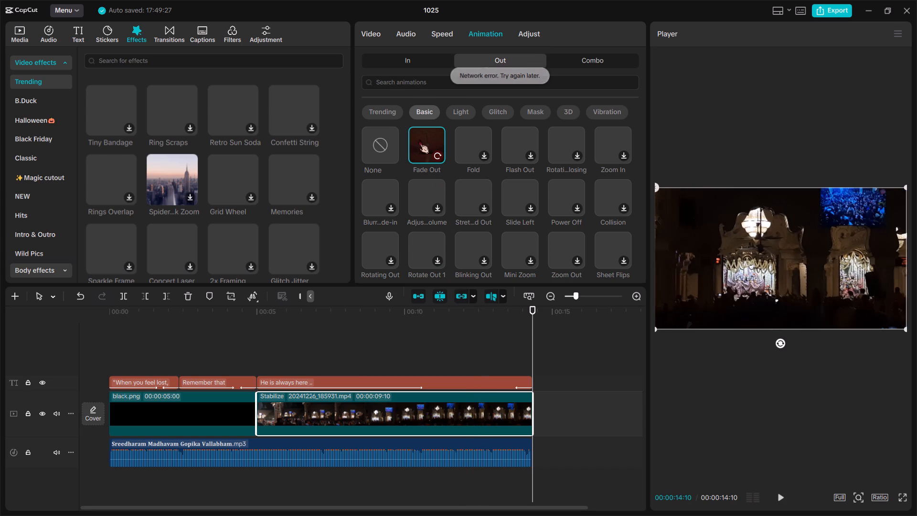
Apply the Fade In entrance animation to the temple footage and play back its opening.
left_click(390, 67)
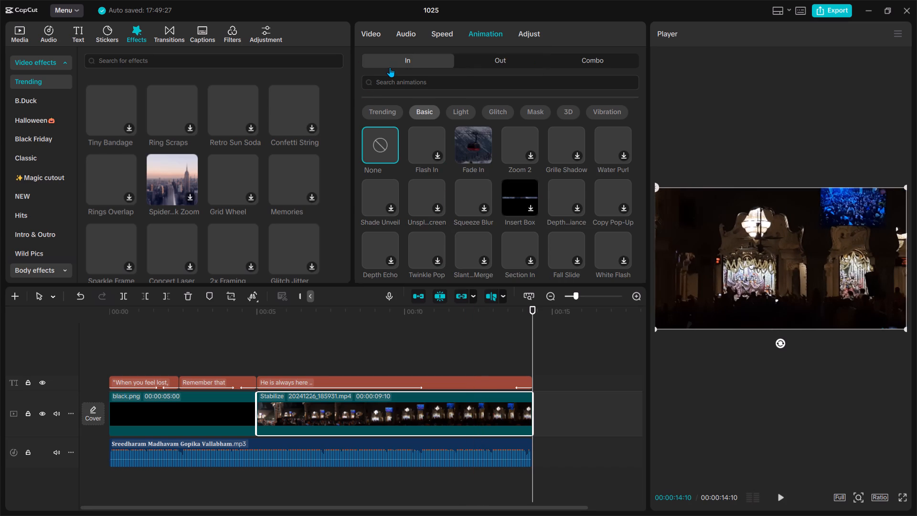
left_click(472, 51)
double_click(471, 143)
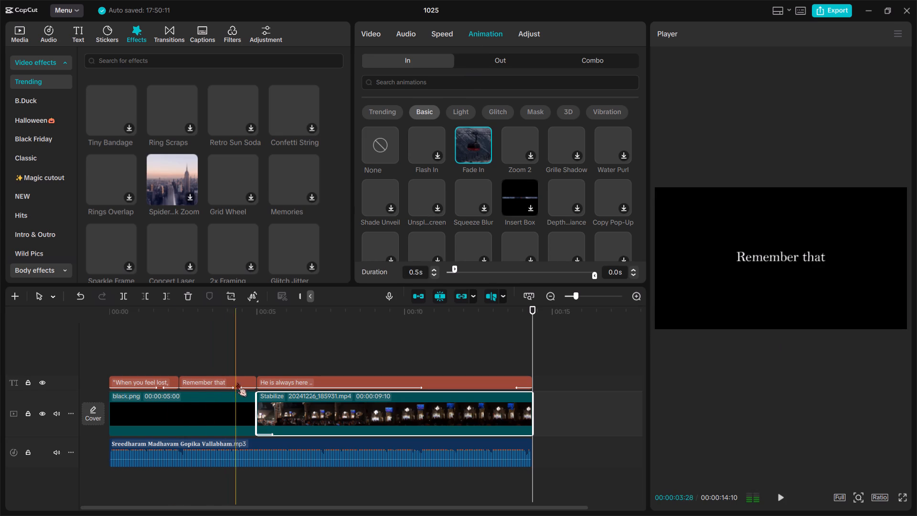
key("space")
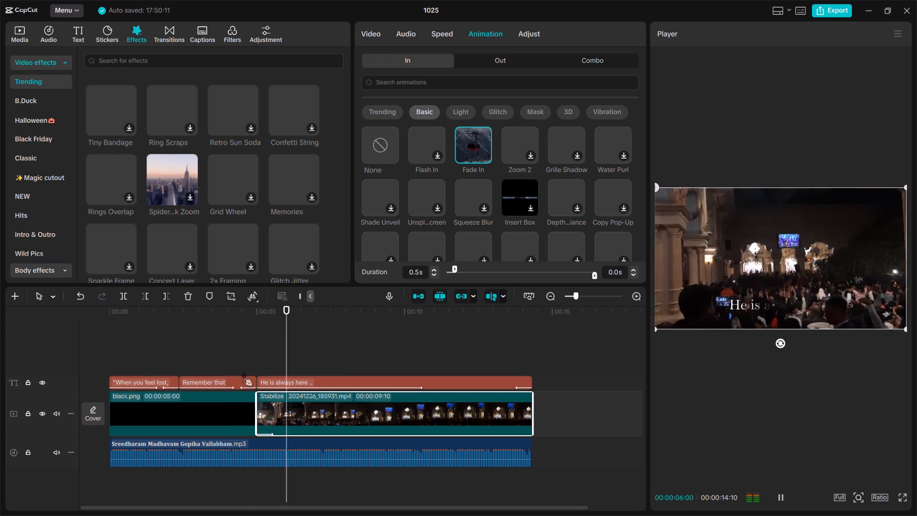
key("space")
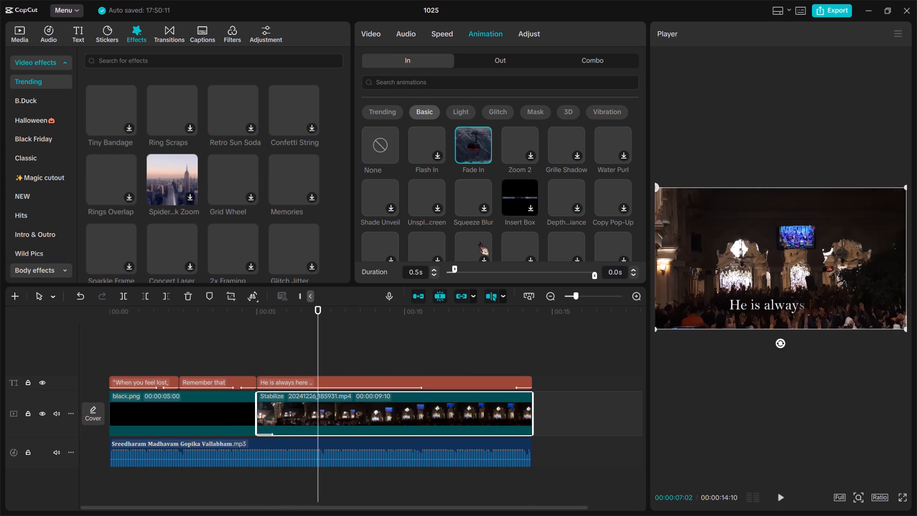
Lengthen the temple footage's Fade In animation to 3.6 s and play the result through to the end.
left_click_drag(457, 269, 505, 261)
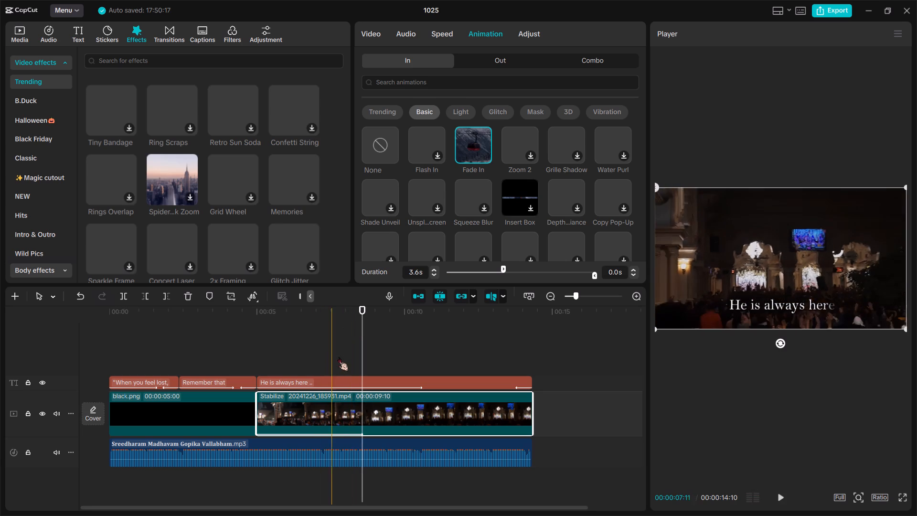
key("space")
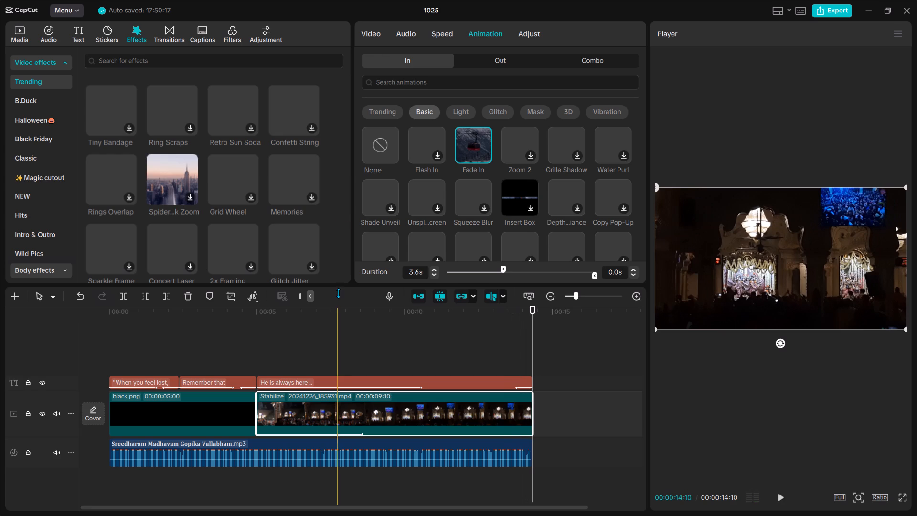
left_click(473, 48)
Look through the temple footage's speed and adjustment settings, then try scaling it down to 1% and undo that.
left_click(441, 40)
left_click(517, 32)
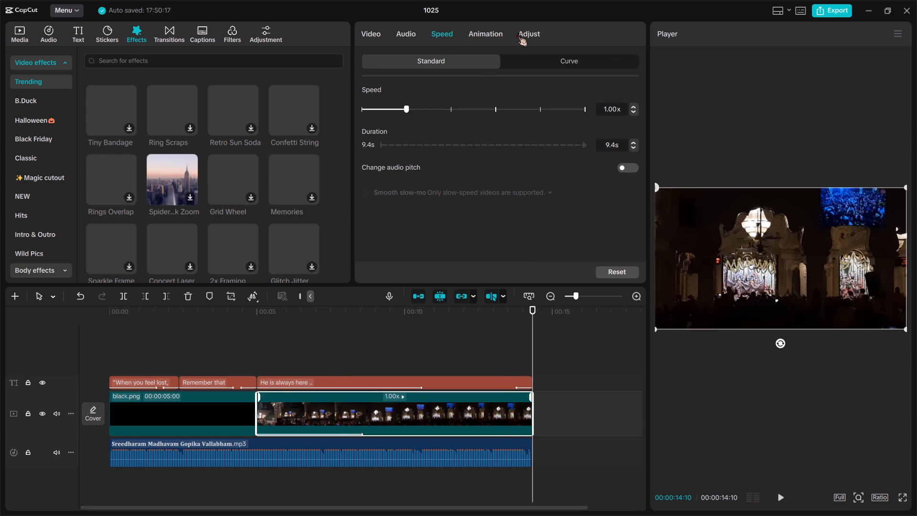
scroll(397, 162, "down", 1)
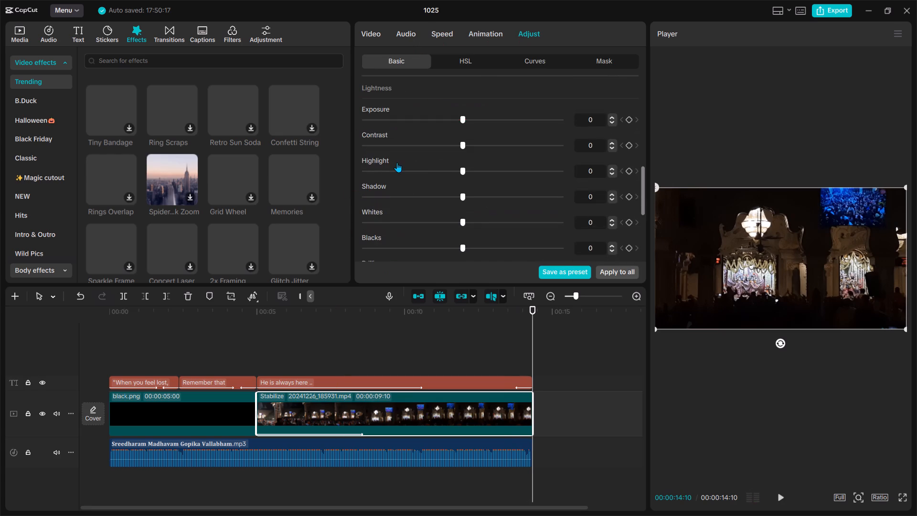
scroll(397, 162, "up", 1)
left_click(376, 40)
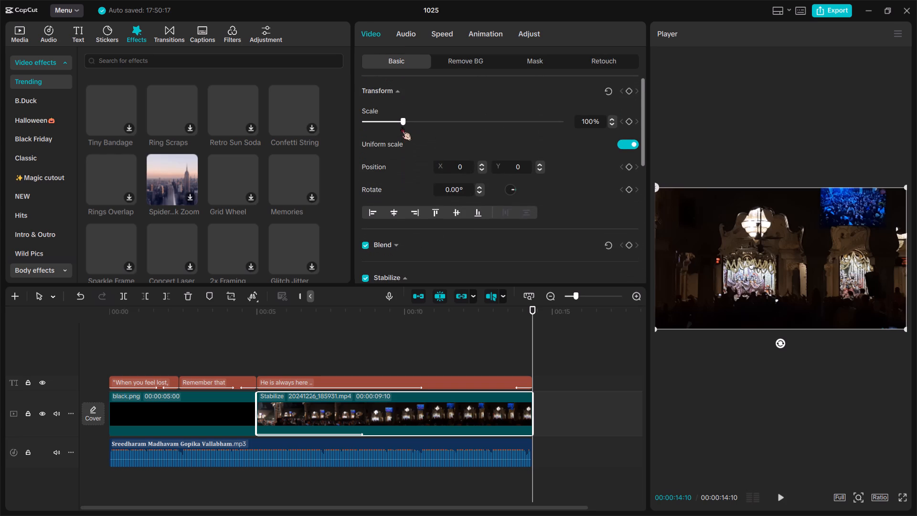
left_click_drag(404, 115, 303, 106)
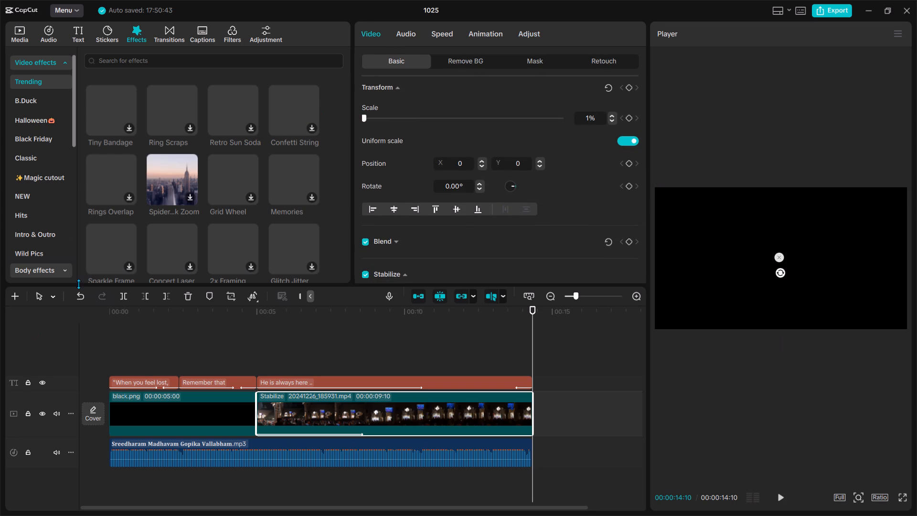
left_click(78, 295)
Add a Blend keyframe at 100% opacity to the temple footage at 00:00:12:24.
scroll(424, 195, "down", 1)
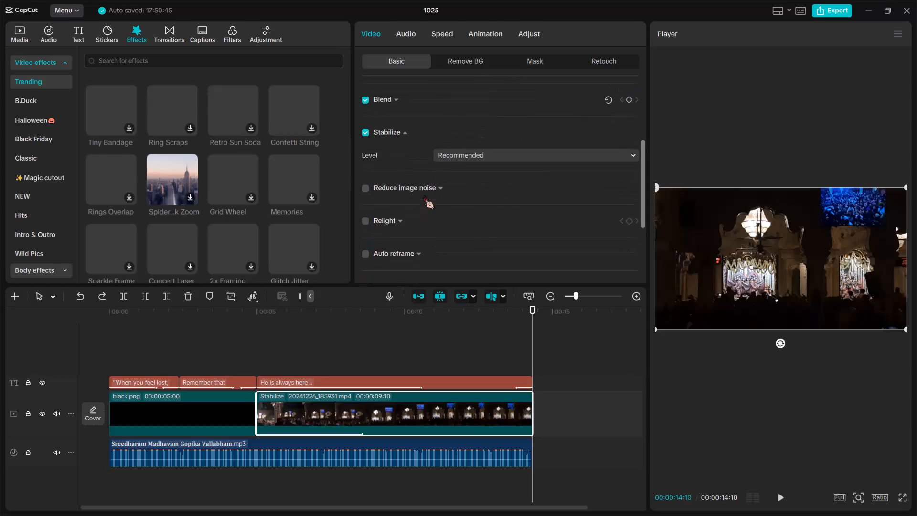
scroll(424, 195, "down", 1)
scroll(417, 164, "up", 1)
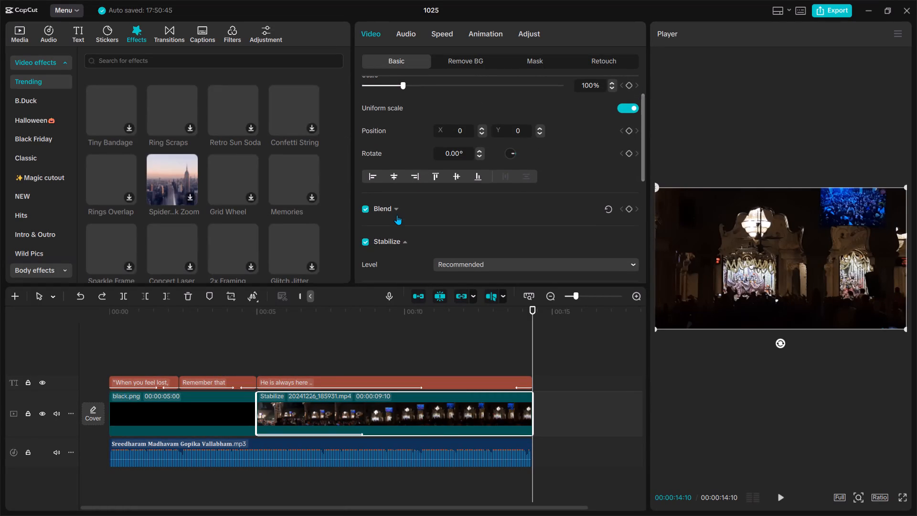
left_click(384, 197)
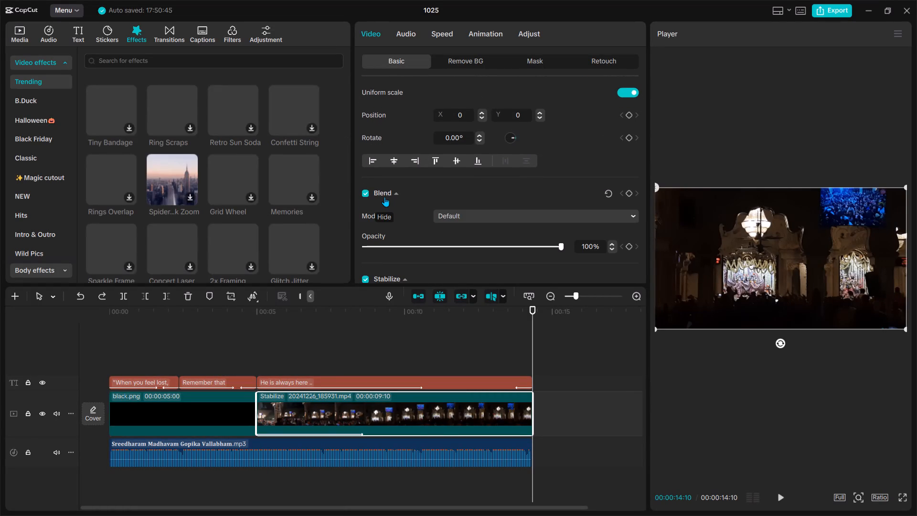
left_click(487, 412)
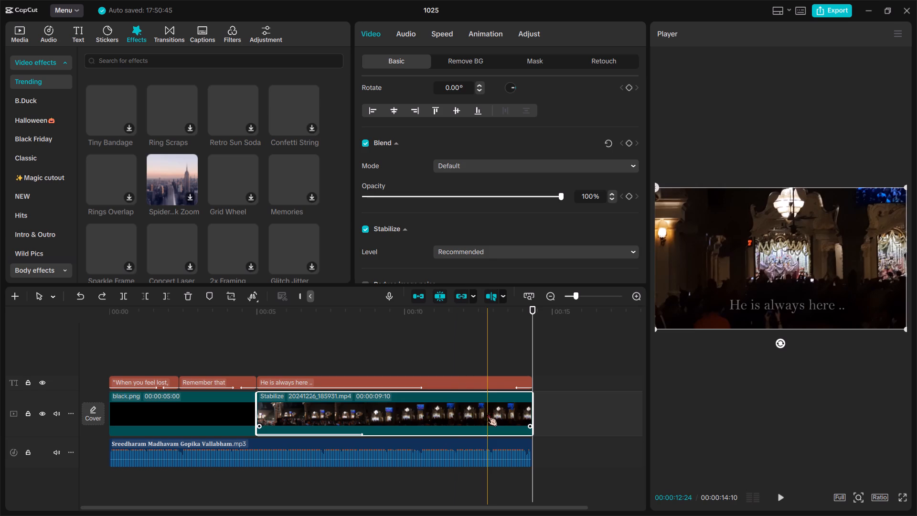
left_click(487, 362)
left_click(482, 404)
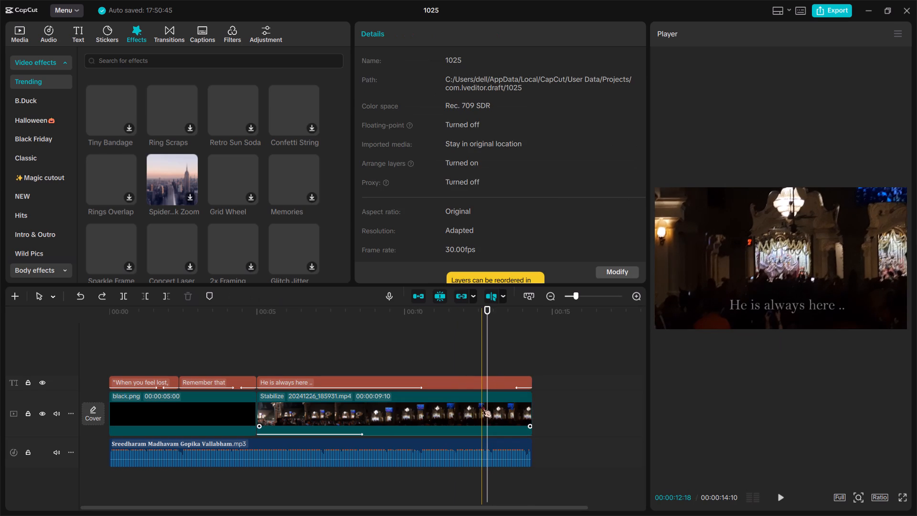
scroll(465, 271, "down", 1)
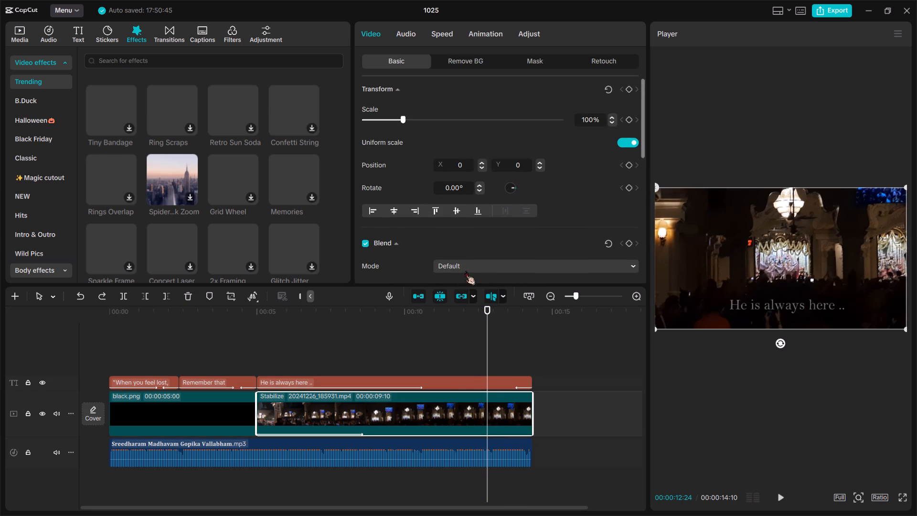
scroll(465, 271, "down", 1)
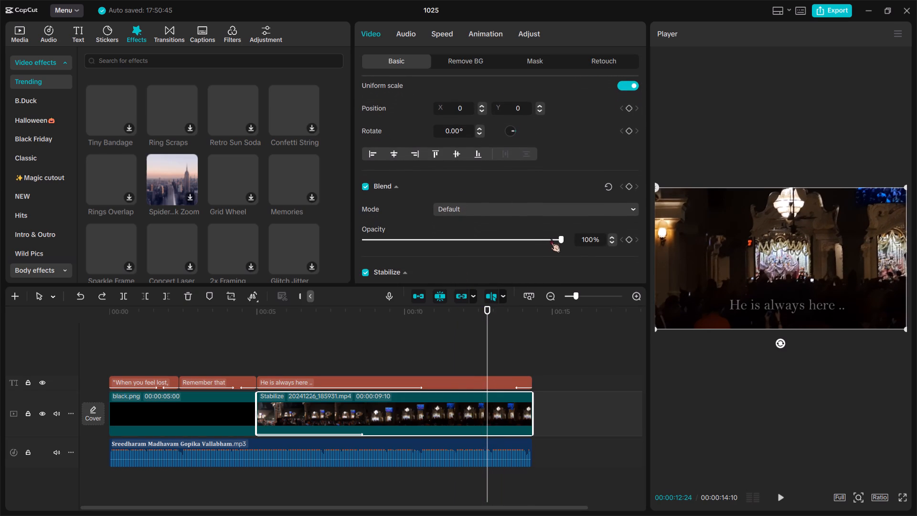
left_click(626, 187)
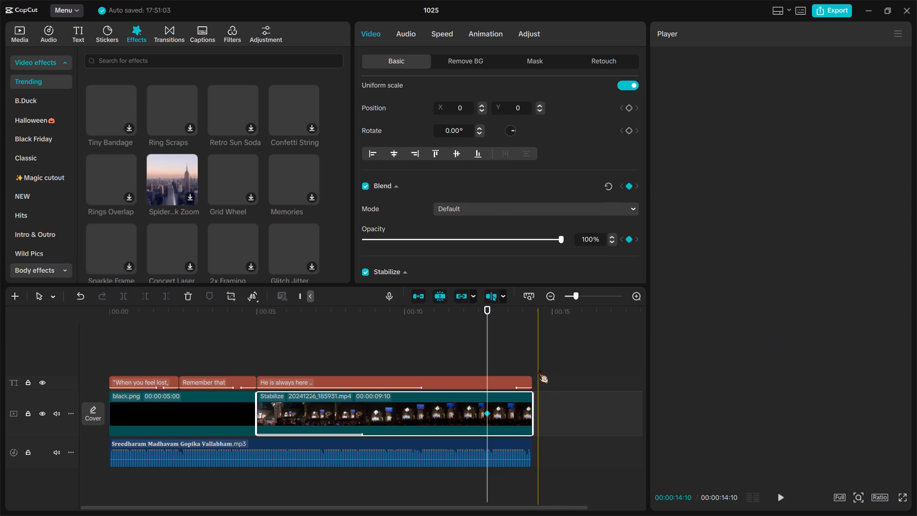
Set the temple footage's opacity to 0% at 00:00:14:05 for a closing fade and play back the result.
left_click(527, 369)
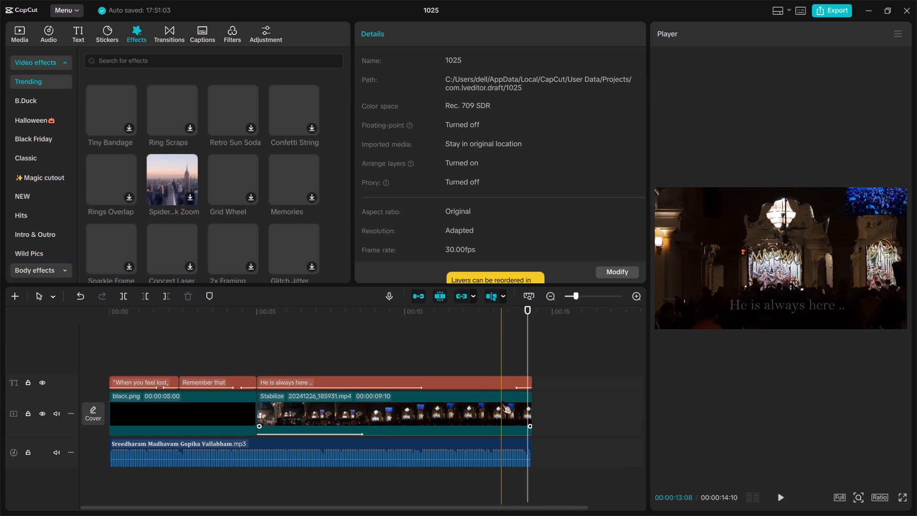
left_click(501, 400)
scroll(547, 225, "down", 1)
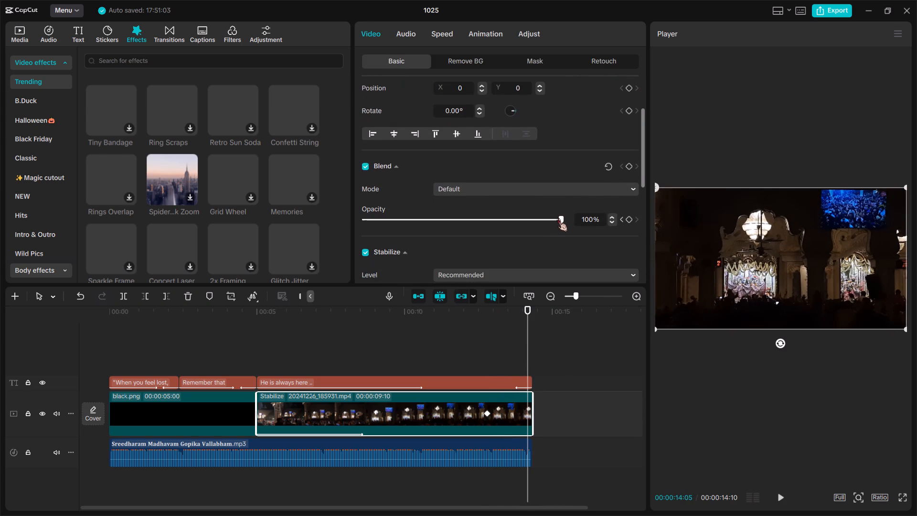
left_click_drag(557, 217, 358, 240)
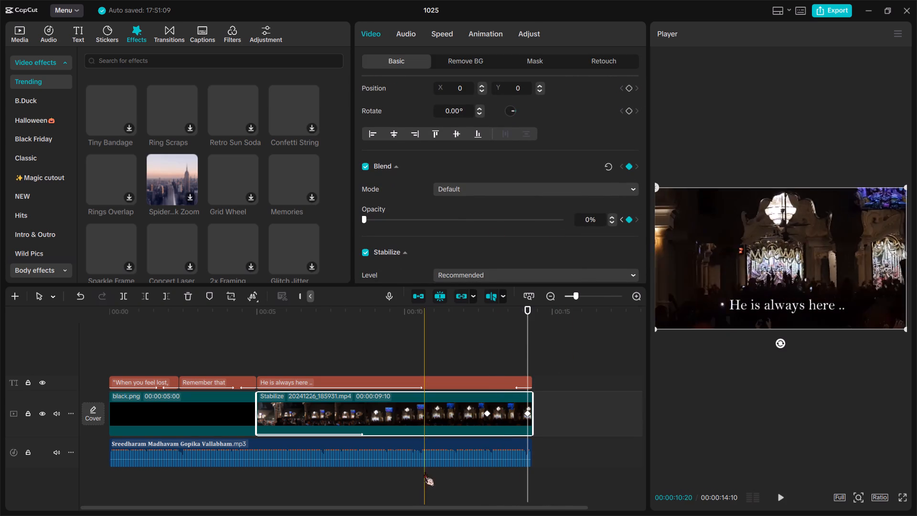
key("space")
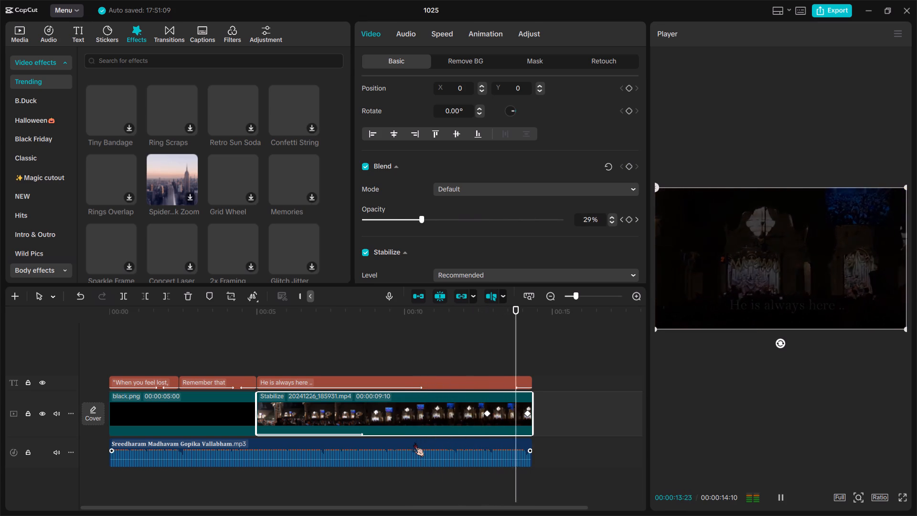
key("space")
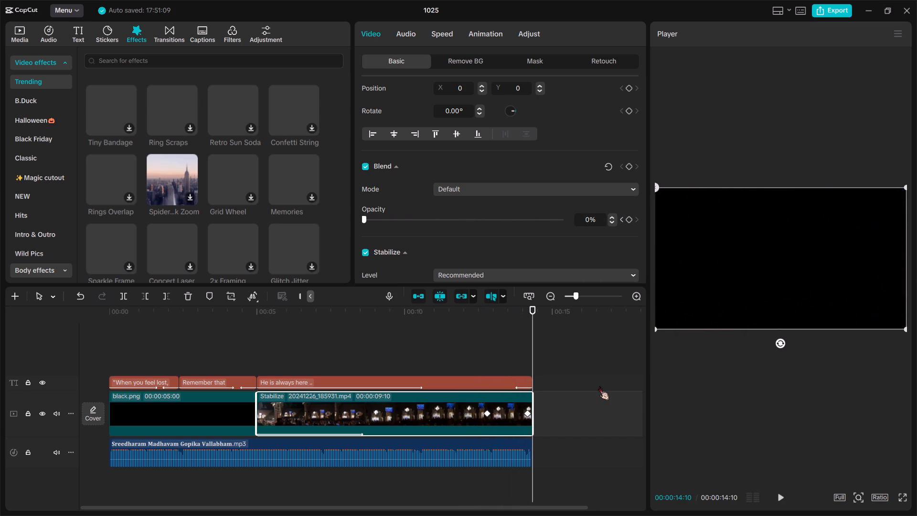
Extend the end of the "He is always here .." title to 00:00:15:00.
left_click(564, 380)
scroll(564, 380, "left", 1)
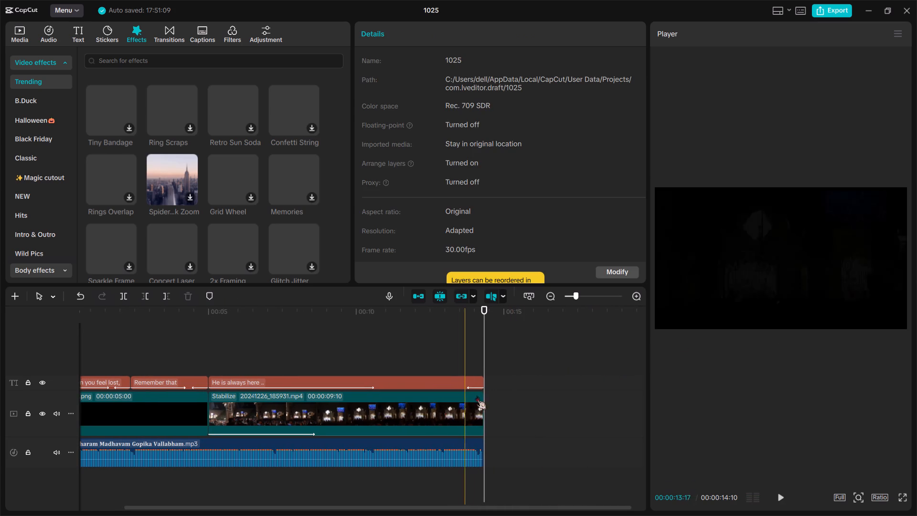
left_click(483, 414)
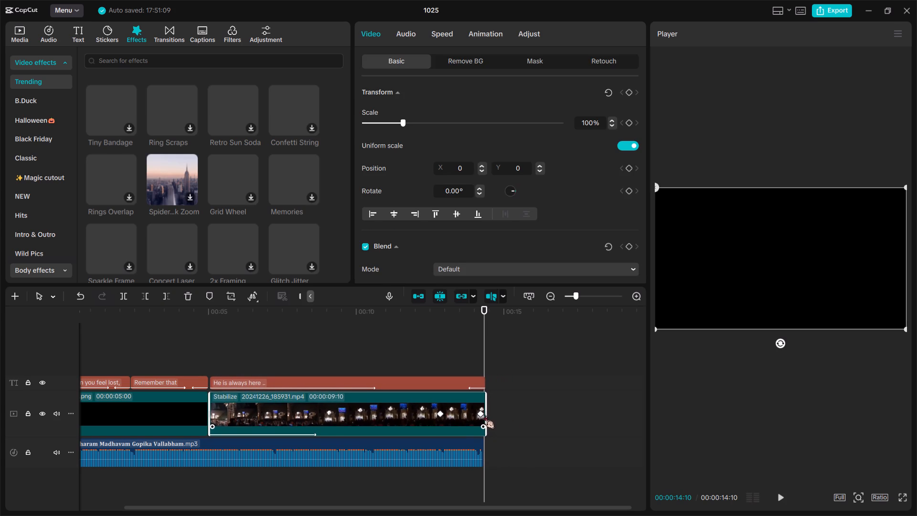
left_click(484, 380)
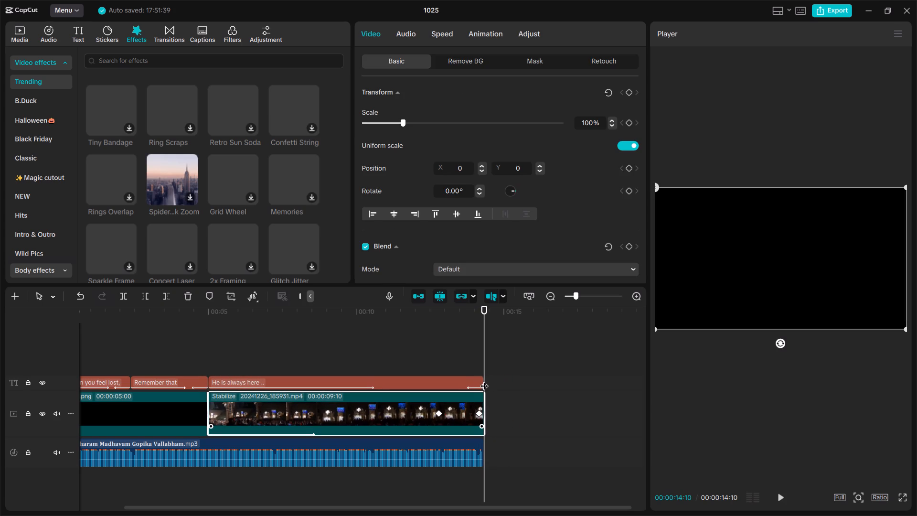
left_click(480, 377)
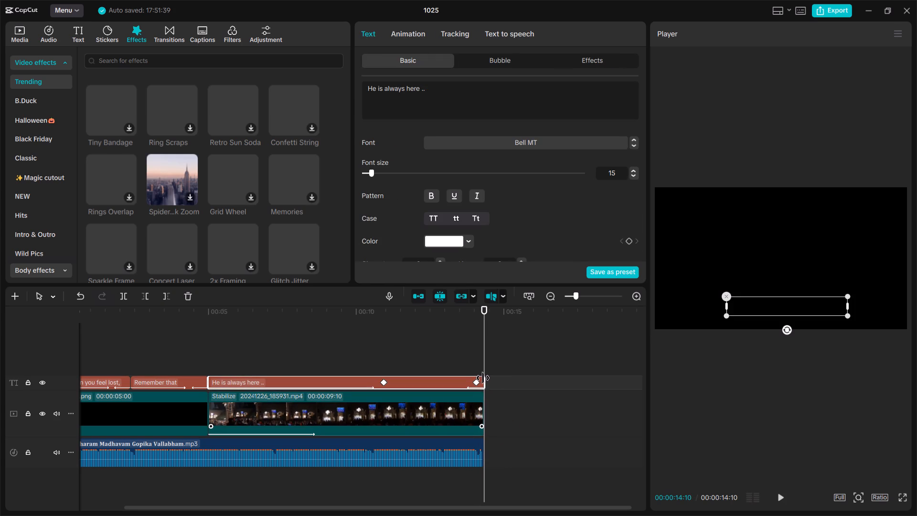
left_click_drag(483, 378, 502, 378)
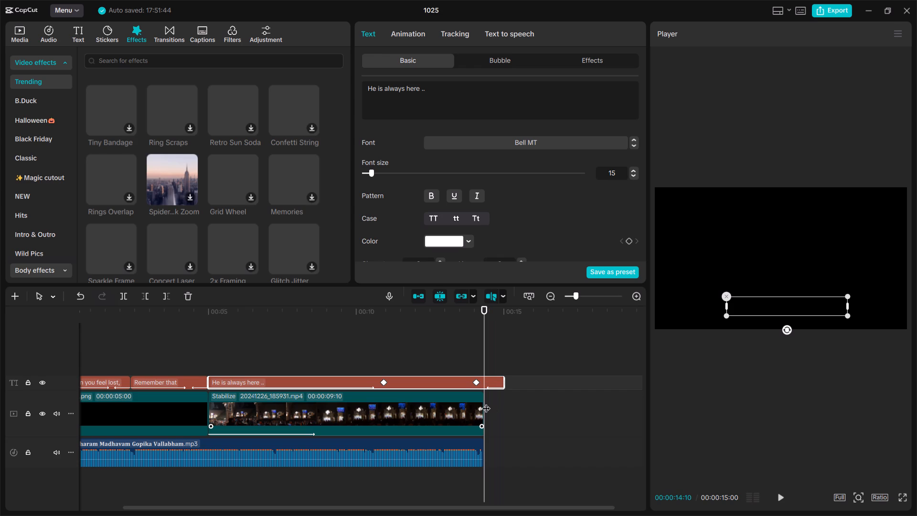
Extend the end of the temple footage to match the title, giving a clip duration of 10 s.
left_click(486, 402)
left_click(482, 407)
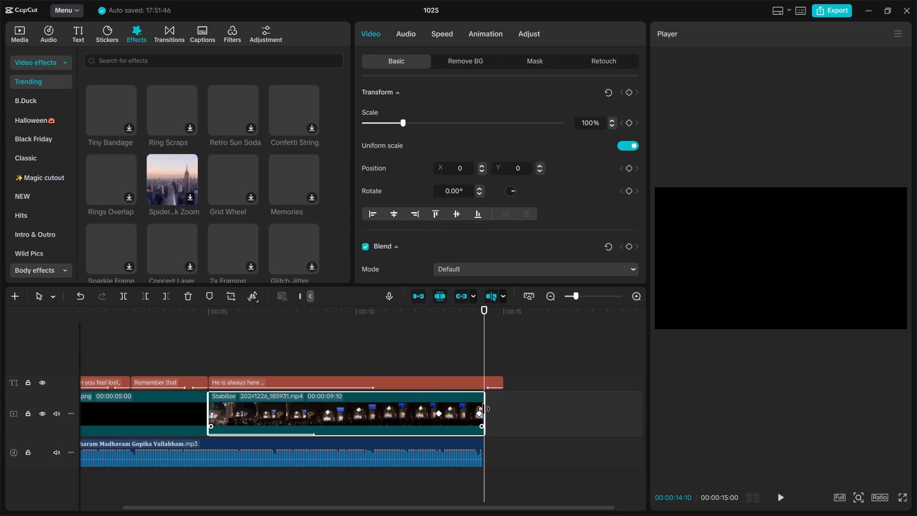
left_click_drag(484, 410, 500, 412)
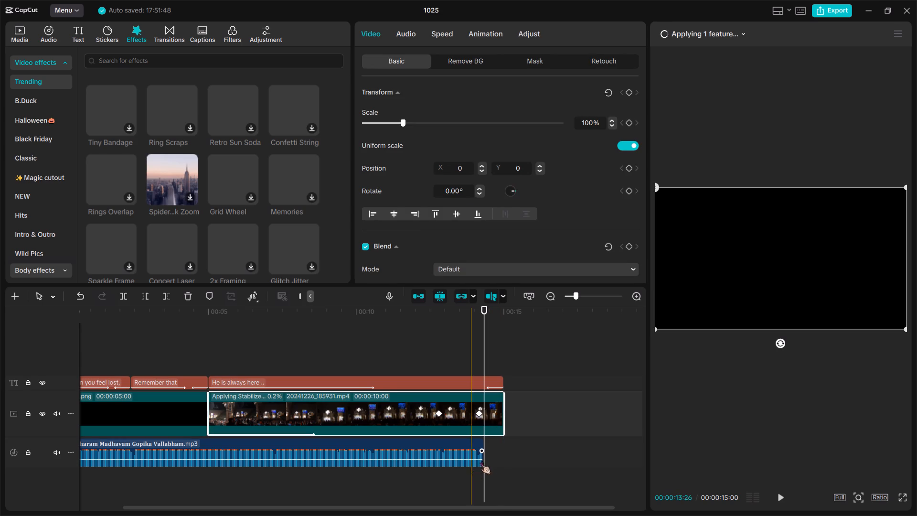
Extend the end of the music track to line up with the footage at 15 s.
left_click(483, 456)
left_click_drag(483, 456, 500, 455)
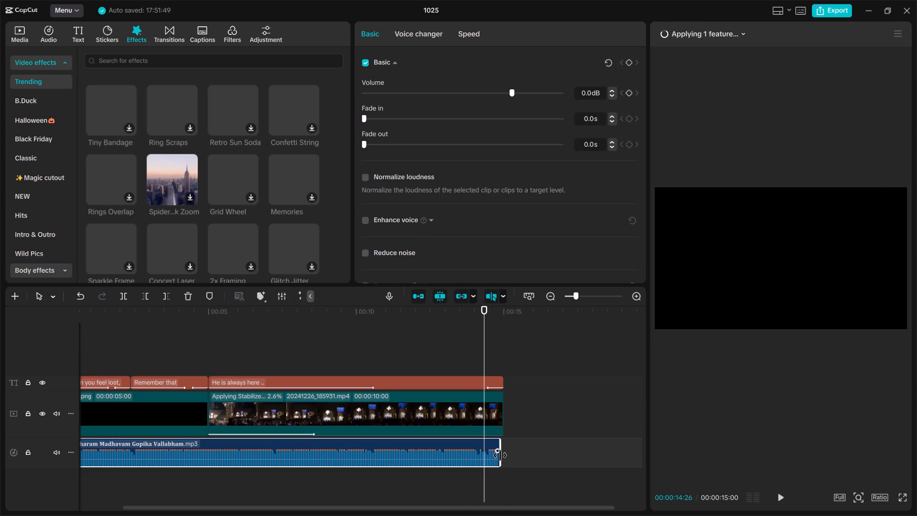
left_click_drag(500, 455, 501, 455)
Shift the temple footage's two opacity keyframes to about 13.5 s and 14.7 s and play back the ending.
left_click(480, 413)
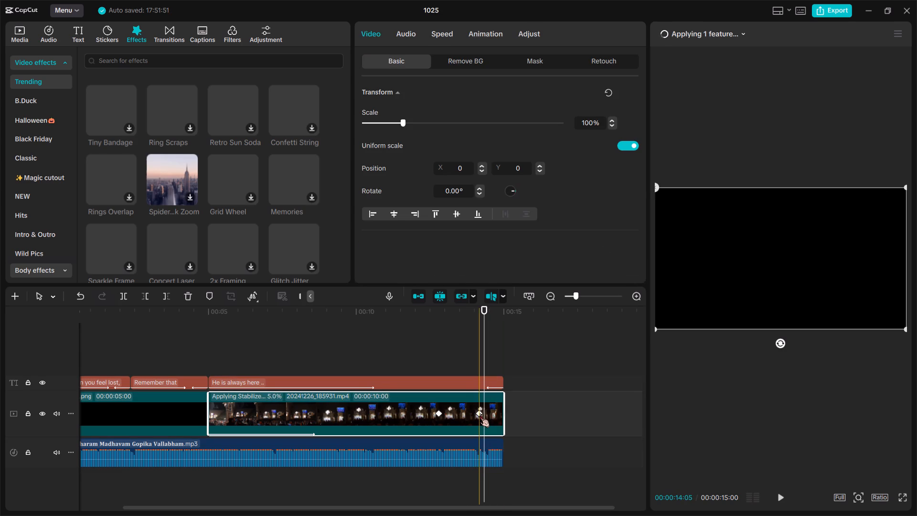
left_click_drag(478, 414, 491, 416)
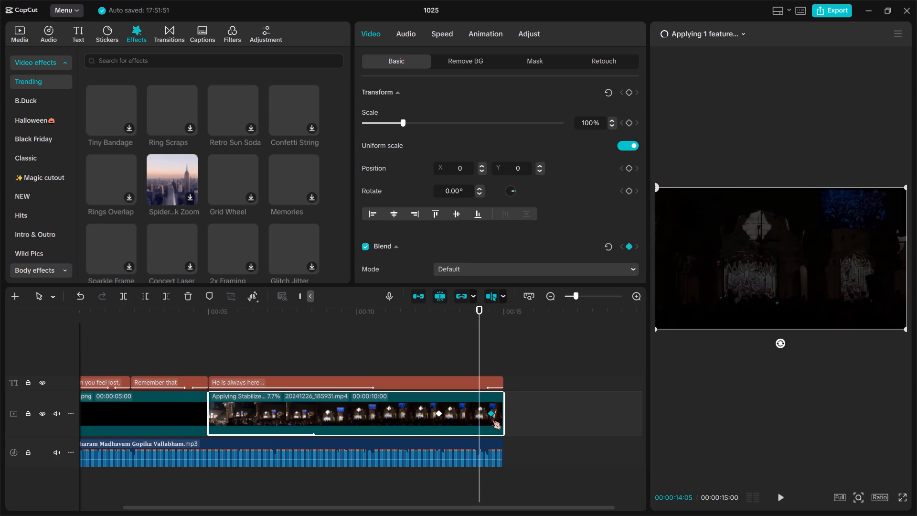
left_click_drag(491, 416, 495, 418)
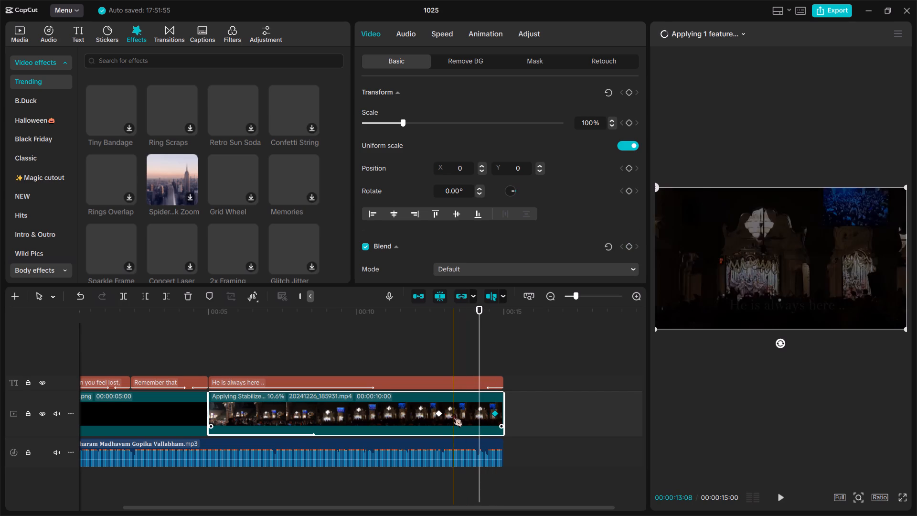
left_click_drag(440, 411, 459, 414)
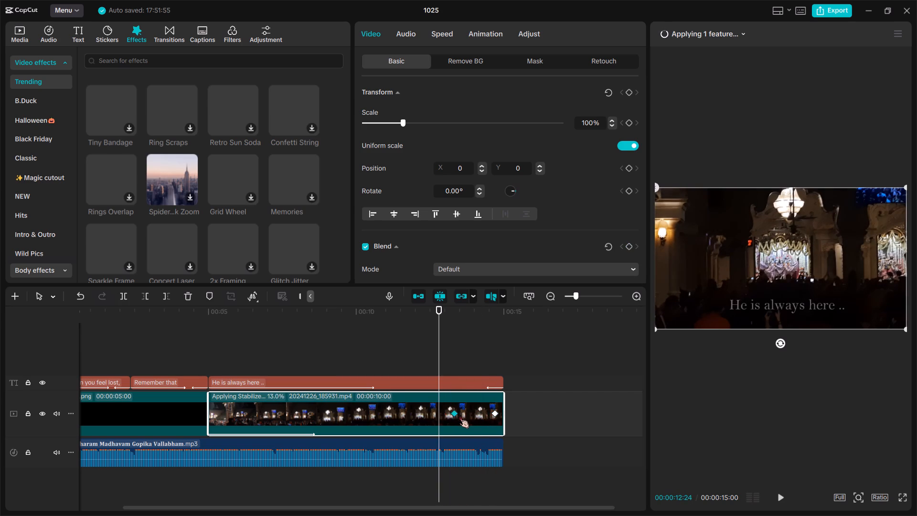
left_click_drag(459, 414, 460, 414)
key("space")
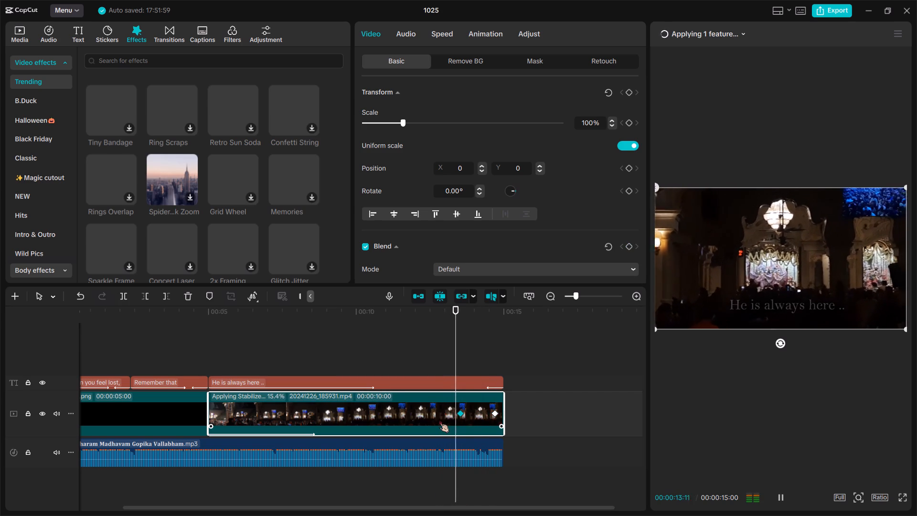
key("space")
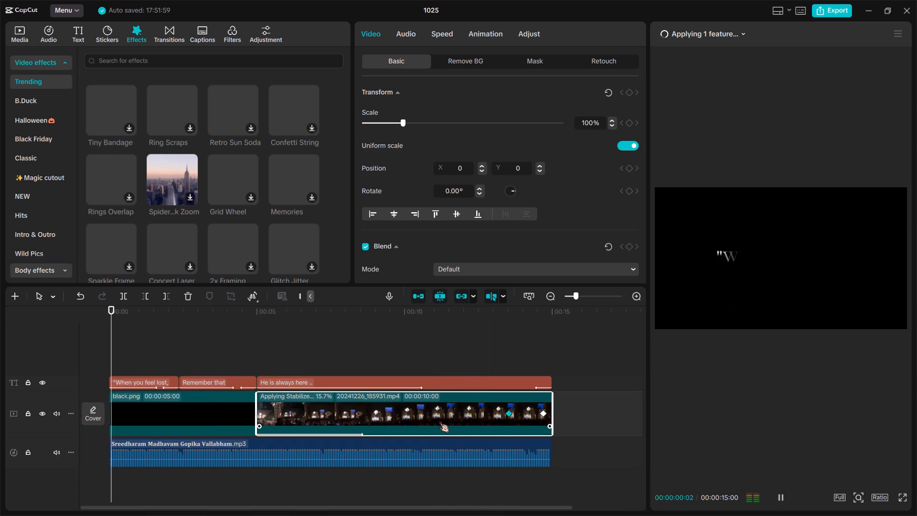
key("space")
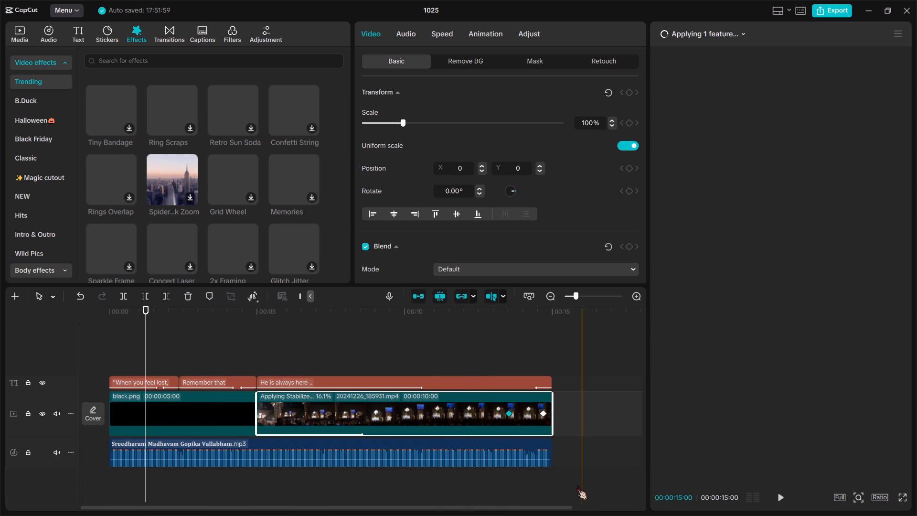
Set the music track's fade-out to 1.4 s and play the video through to the end.
left_click(533, 460)
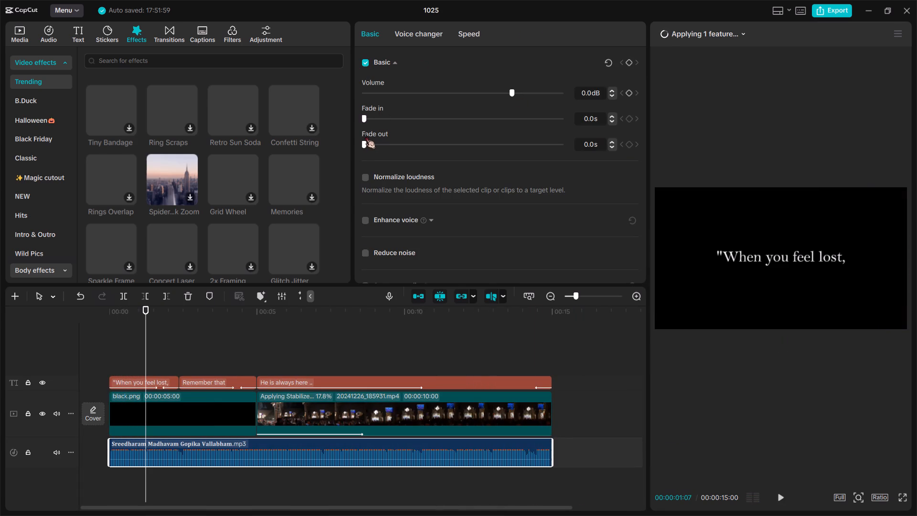
left_click_drag(365, 143, 406, 145)
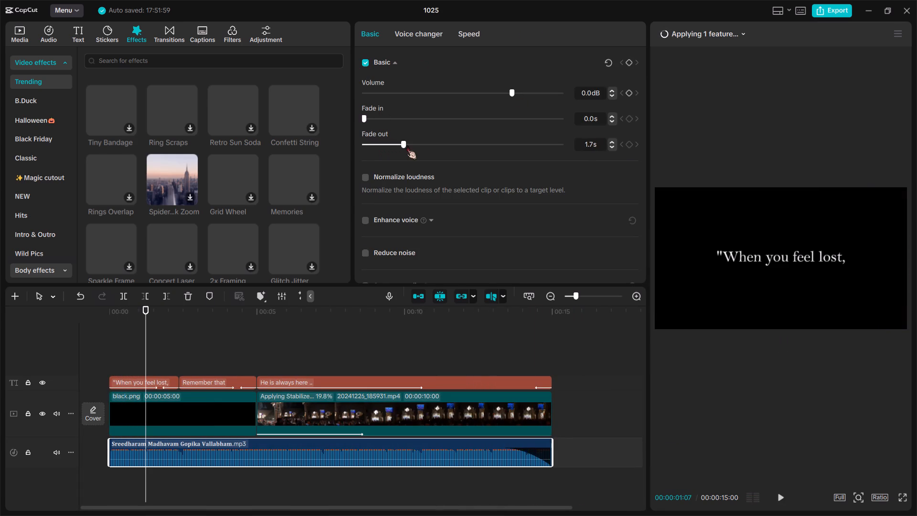
left_click_drag(406, 145, 393, 148)
key("space")
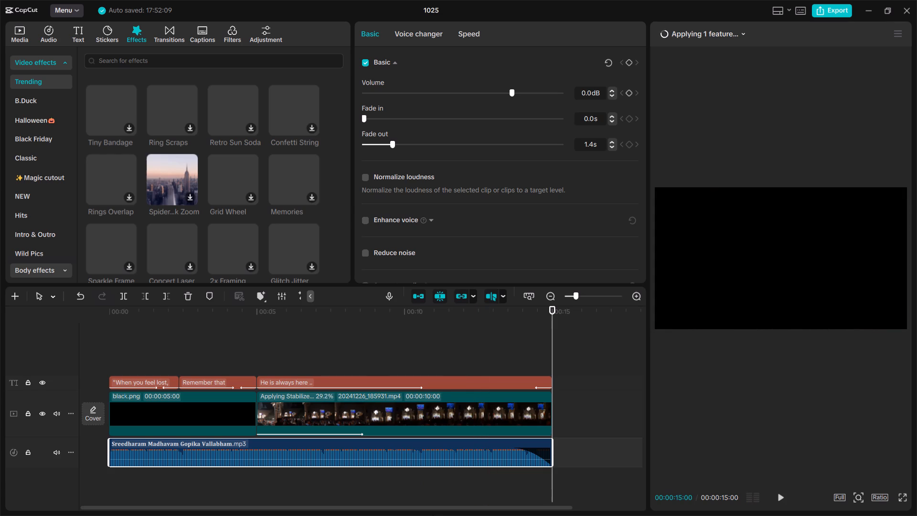
Play the video back from the beginning to review the titles, footage fades and music ending.
key("space")
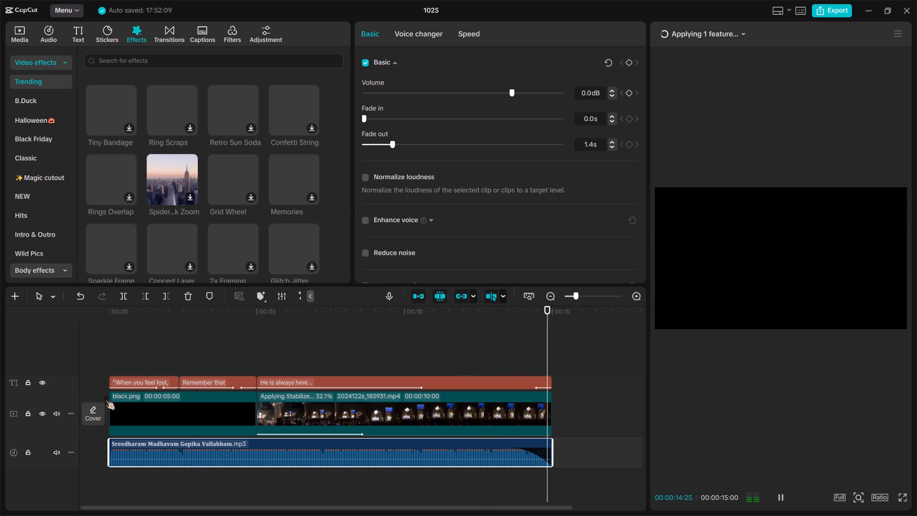
key("space")
key("space")
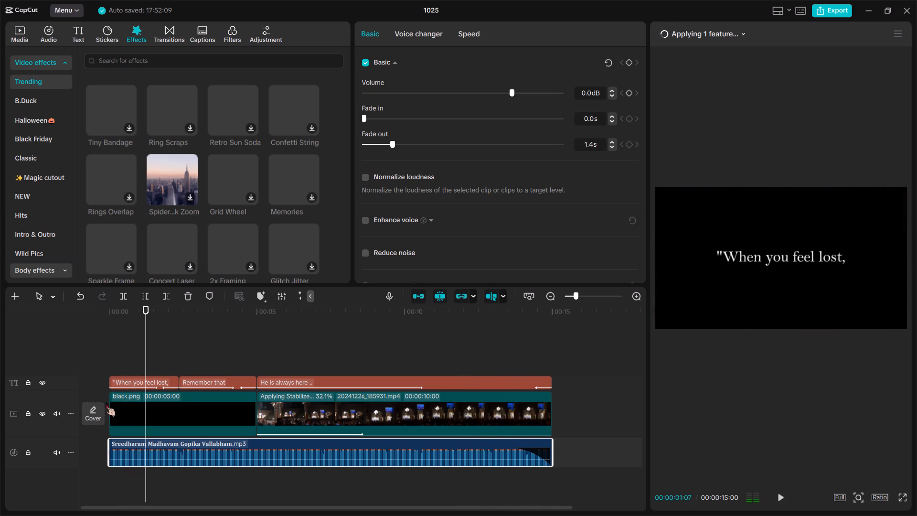
Shift the two keyframes of the "He is always here .." title earlier, to about 9.5 s and 12.3 s.
left_click(309, 376)
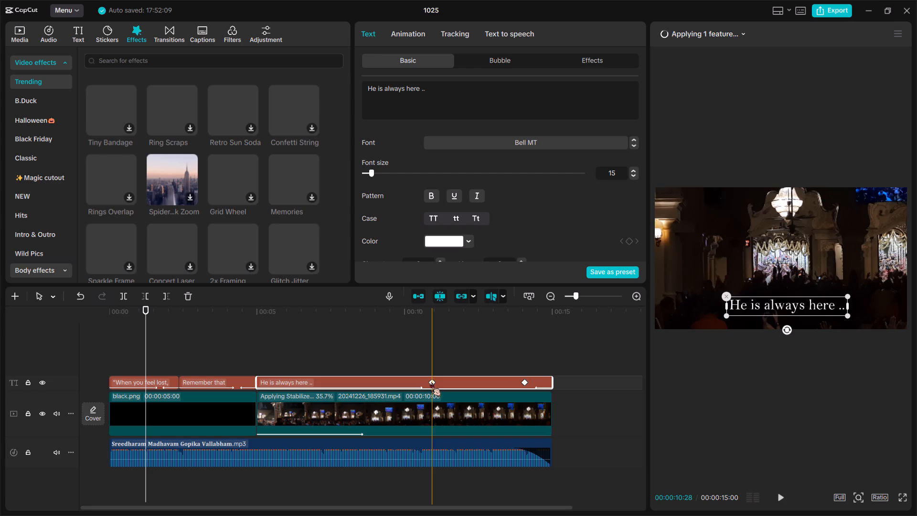
left_click_drag(431, 382, 390, 381)
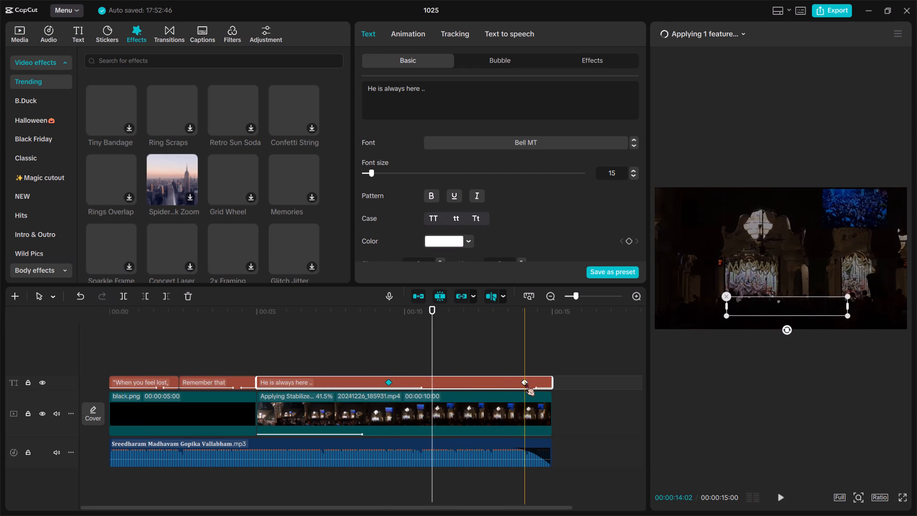
left_click_drag(525, 382, 472, 387)
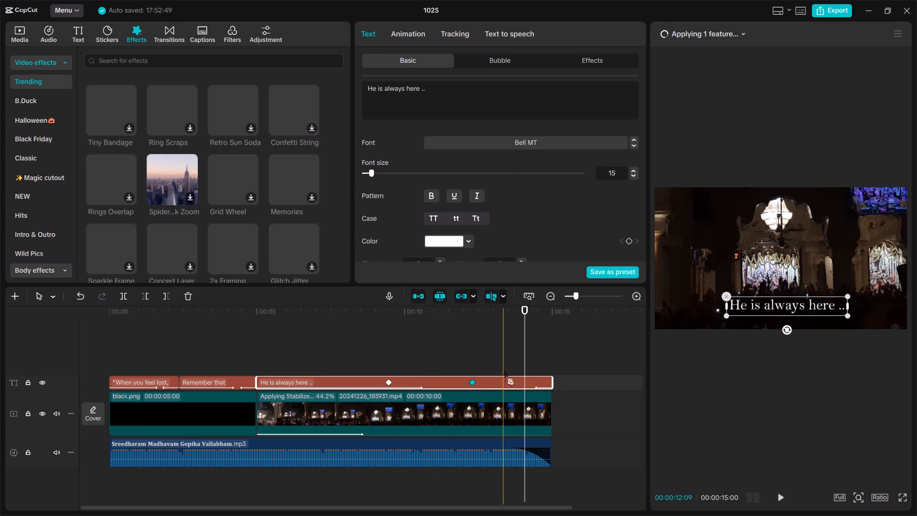
Trim the end of the "He is always here .." title to about 12.8 s and play back the ending.
left_click_drag(552, 381, 482, 390)
key("space")
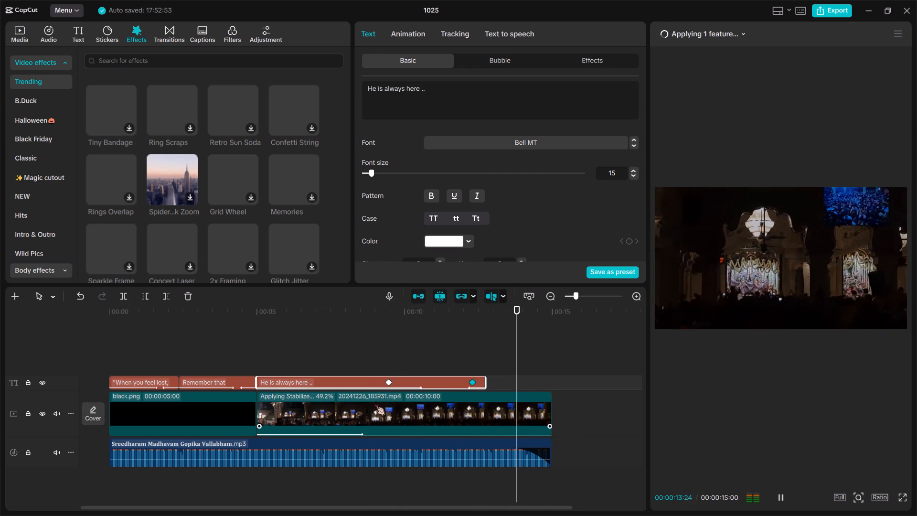
key("space")
left_click(418, 355)
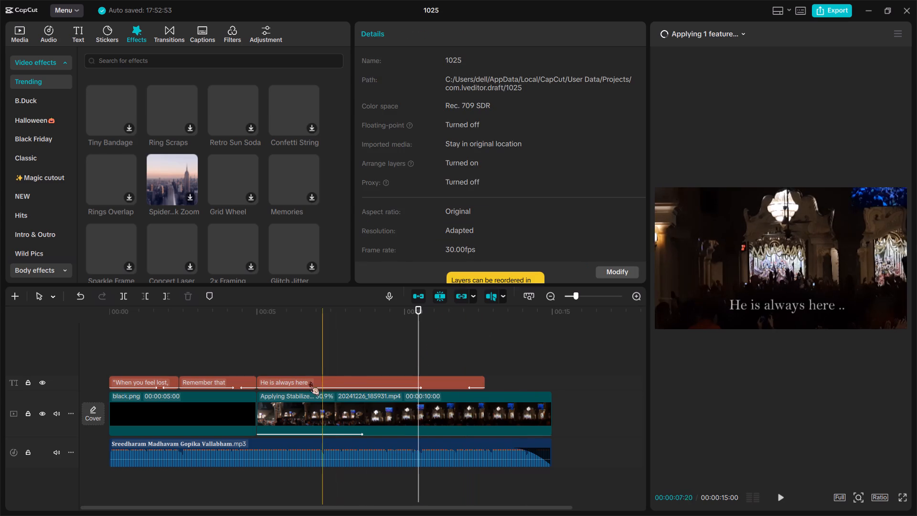
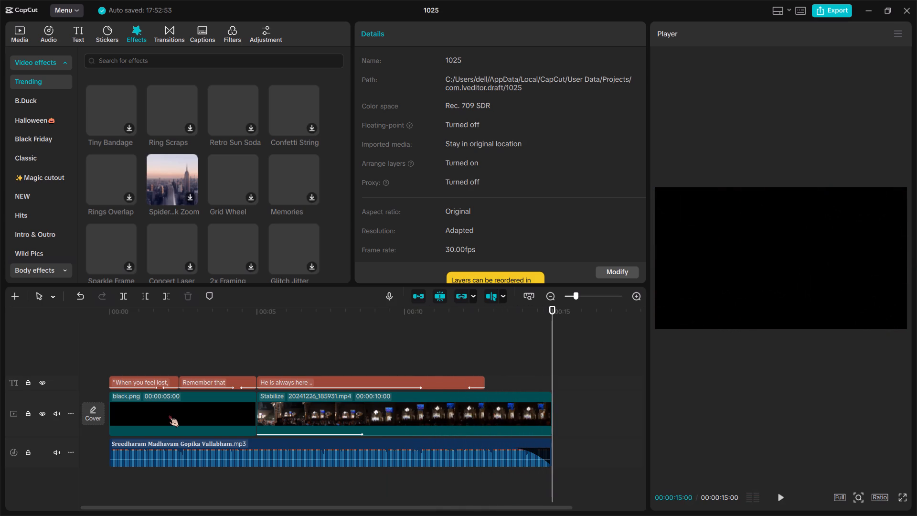
Export the video as 1025(1) in 2K, H.264 mp4 at 30 fps, and dismiss the sharing screen without posting it.
left_click(819, 5)
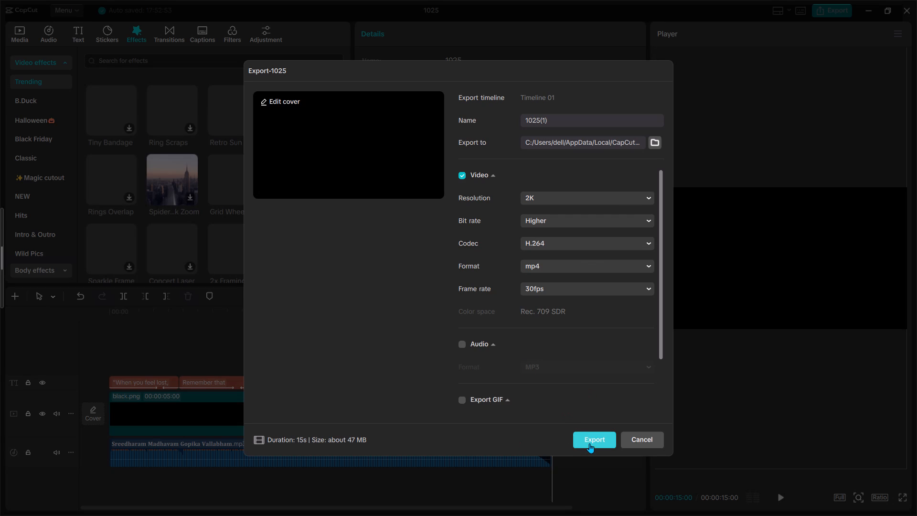
left_click(589, 443)
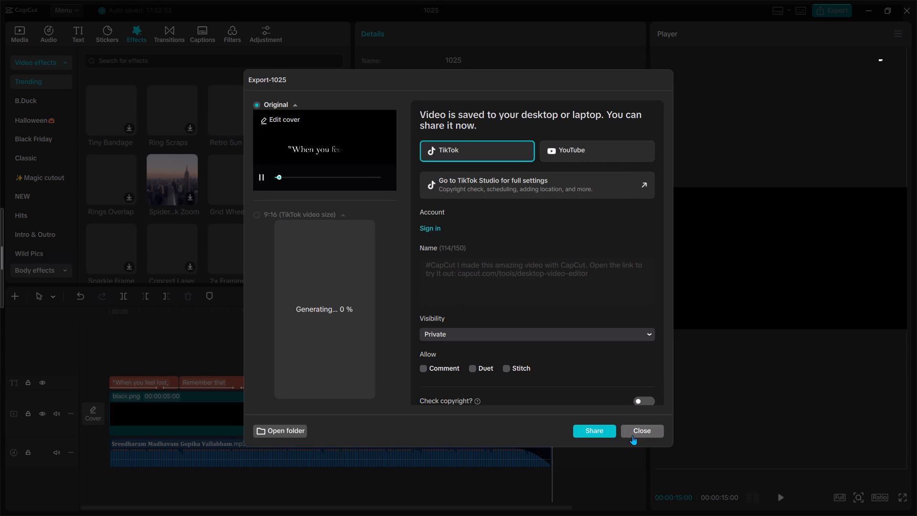
left_click(632, 435)
Close the 1025 project's editor window.
left_click_drag(907, 2, 906, 6)
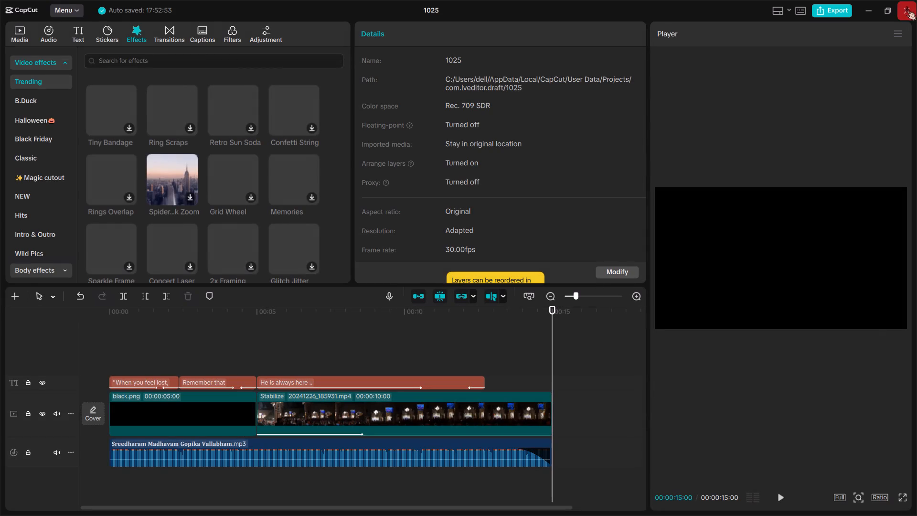
left_click_drag(906, 6, 906, 10)
left_click(906, 10)
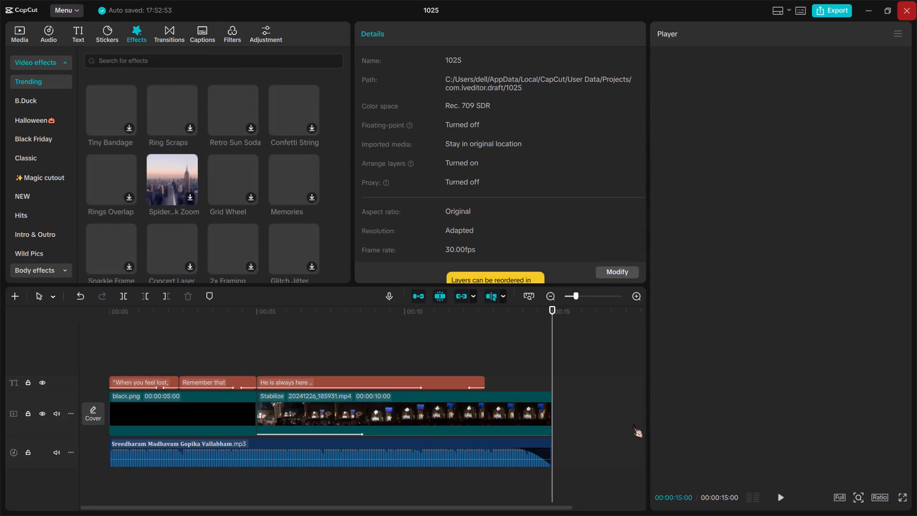
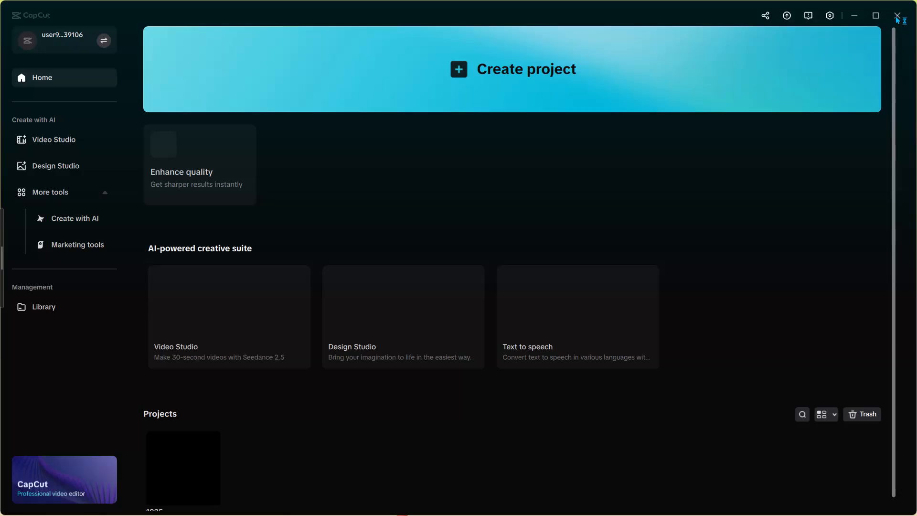
Close the CapCut home window and the Chrome window with the Google search.
left_click_drag(895, 15, 465, 480)
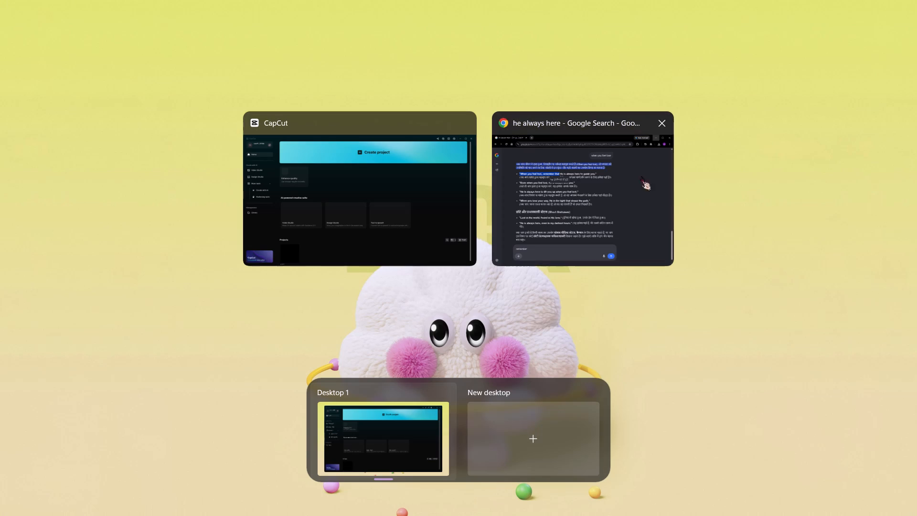
left_click(661, 129)
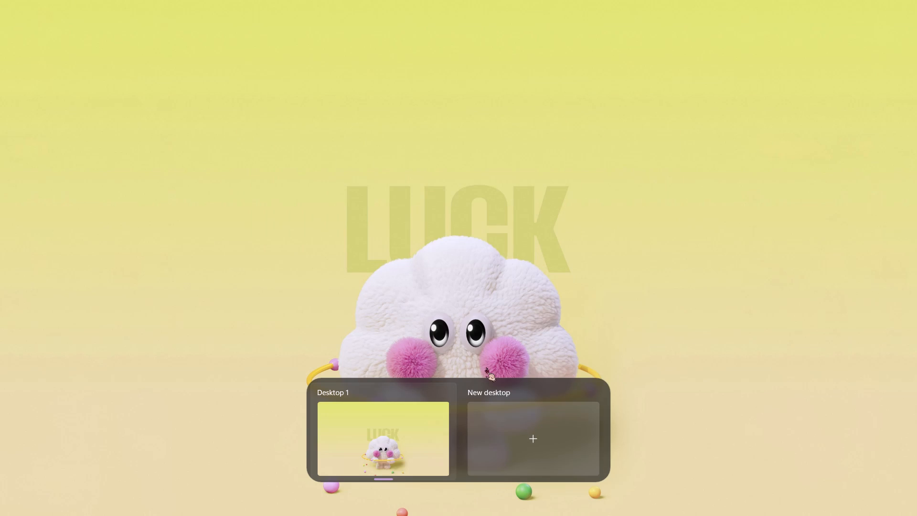
Return to the desktop and show the hidden system tray icons.
left_click(503, 506)
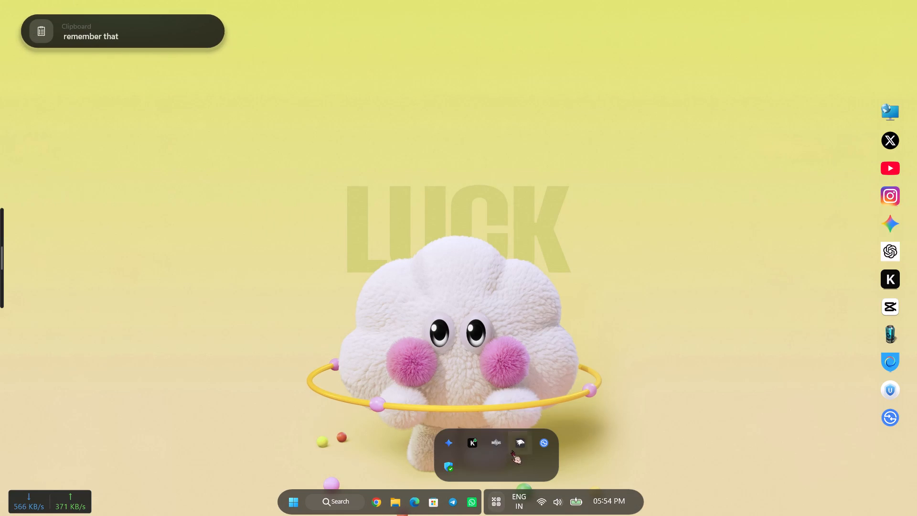